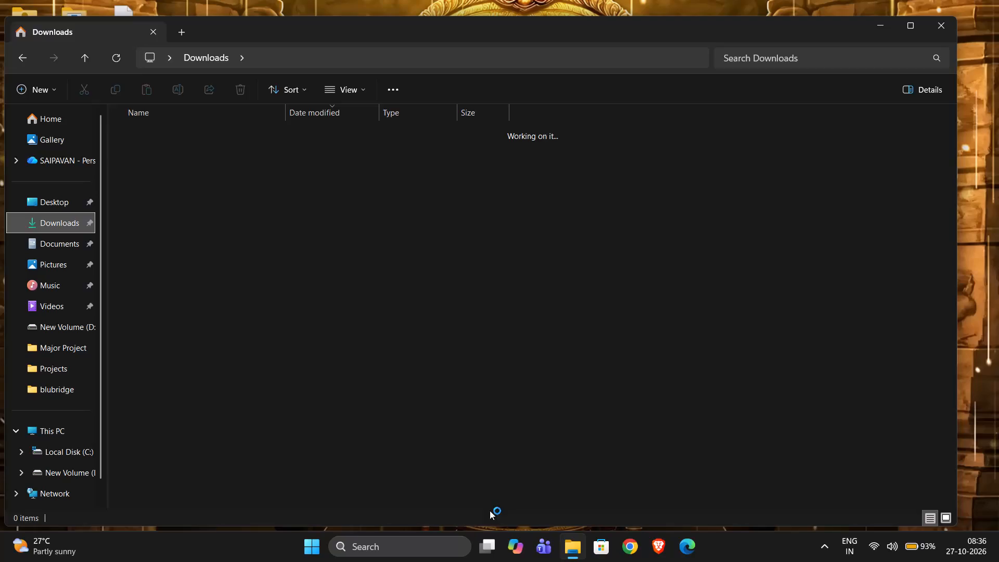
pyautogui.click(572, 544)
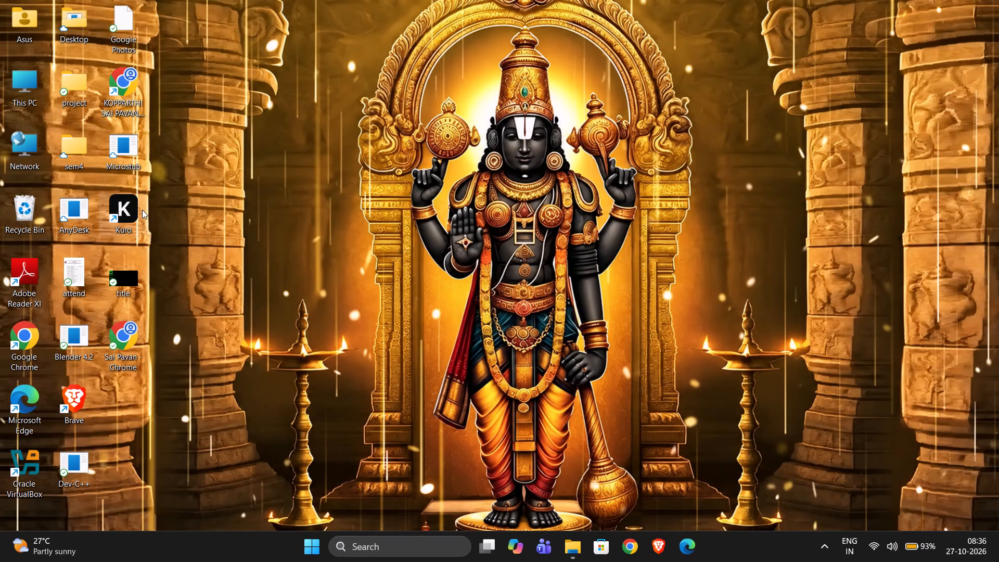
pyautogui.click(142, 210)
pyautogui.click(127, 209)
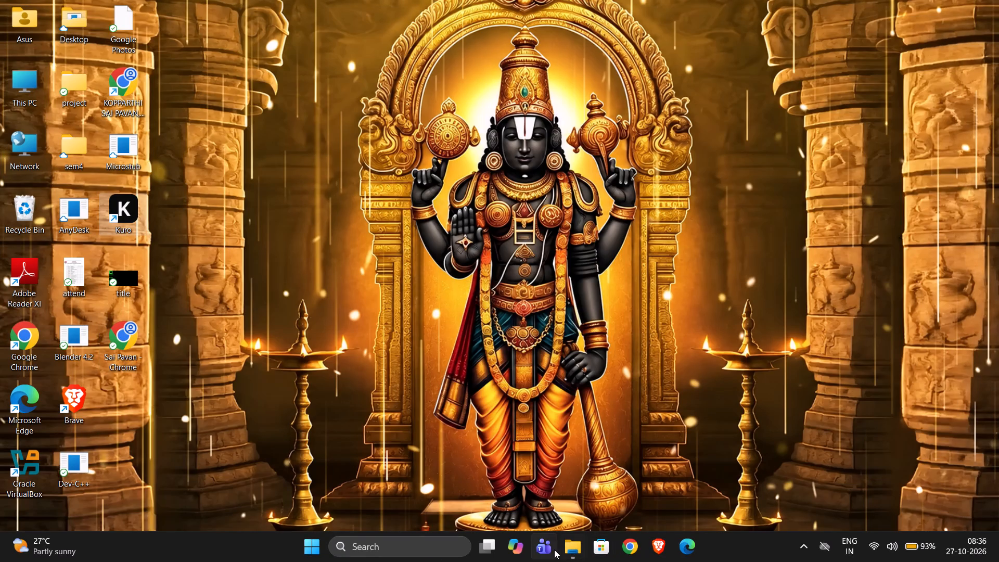
# Open the Word document 10211CS212_WMAD_Project_report_template from the Downloads folder.
pyautogui.click(576, 545)
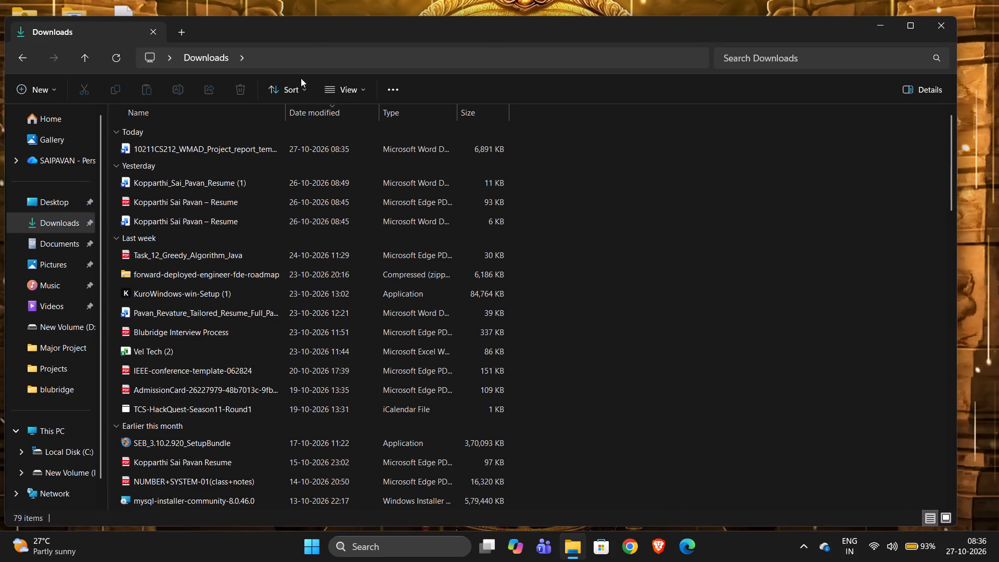
pyautogui.doubleClick(296, 144)
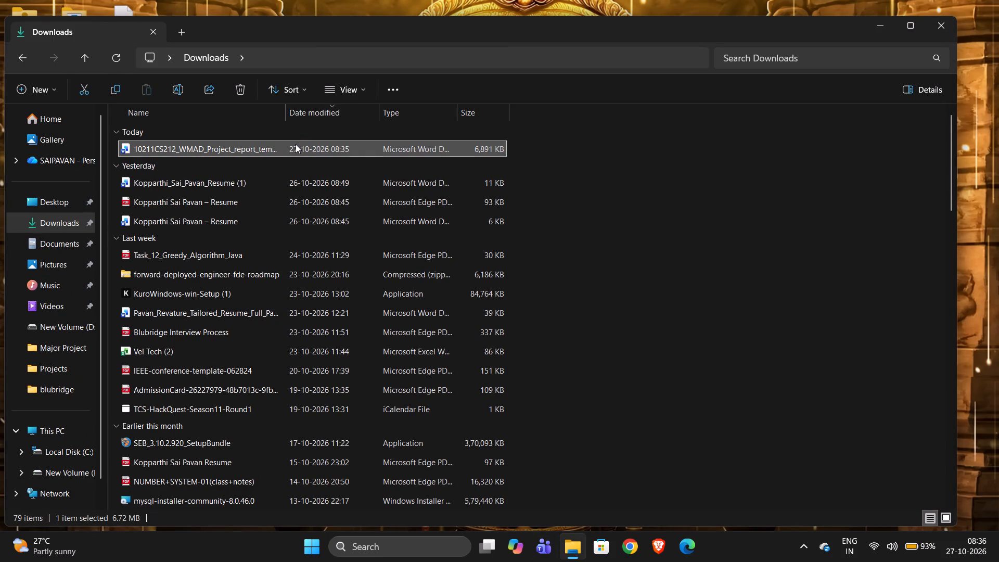
pyautogui.doubleClick(296, 144)
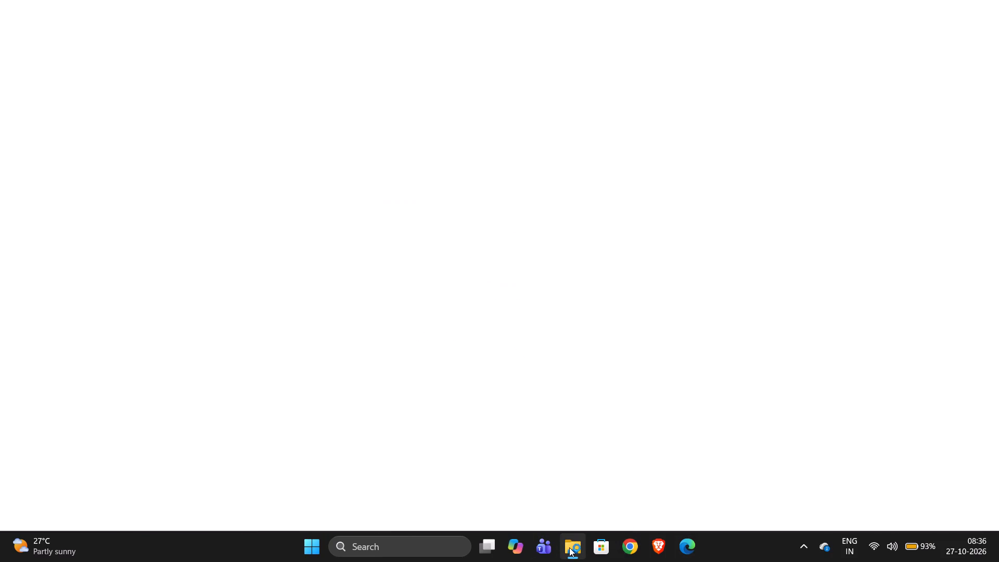
pyautogui.click(569, 547)
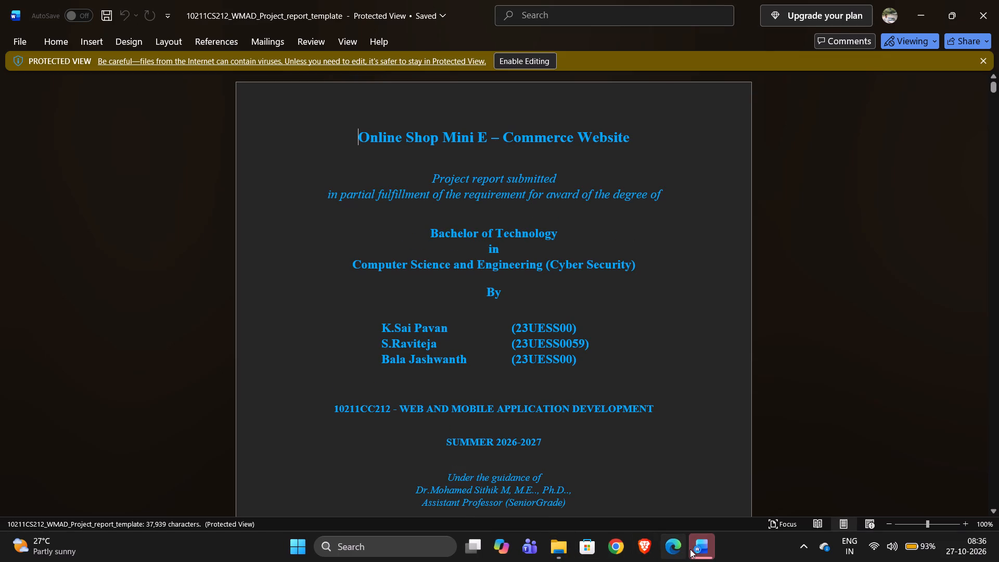
# Minimize the report document and launch Kuro from the desktop.
pyautogui.click(706, 545)
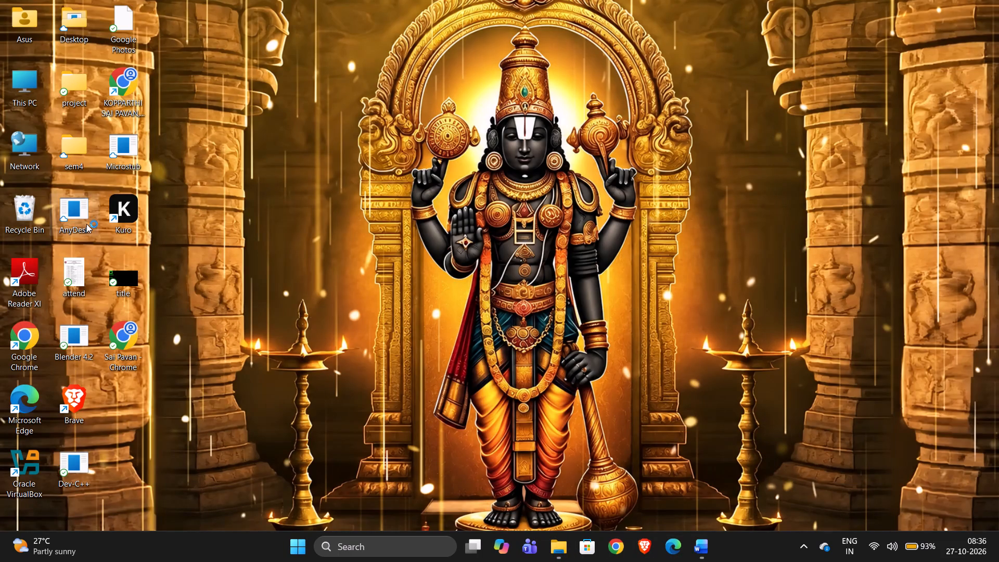
pyautogui.doubleClick(118, 207)
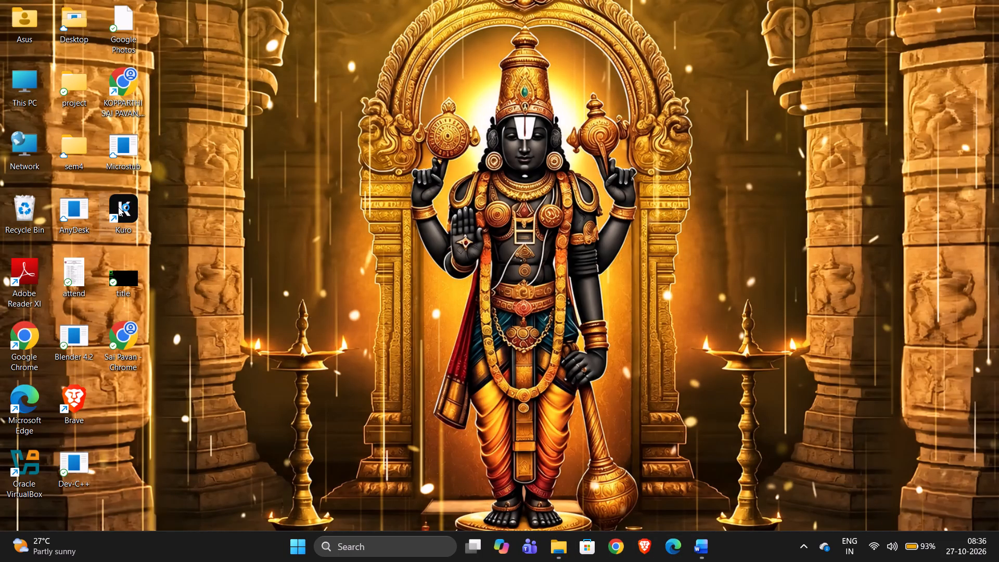
pyautogui.click(118, 207)
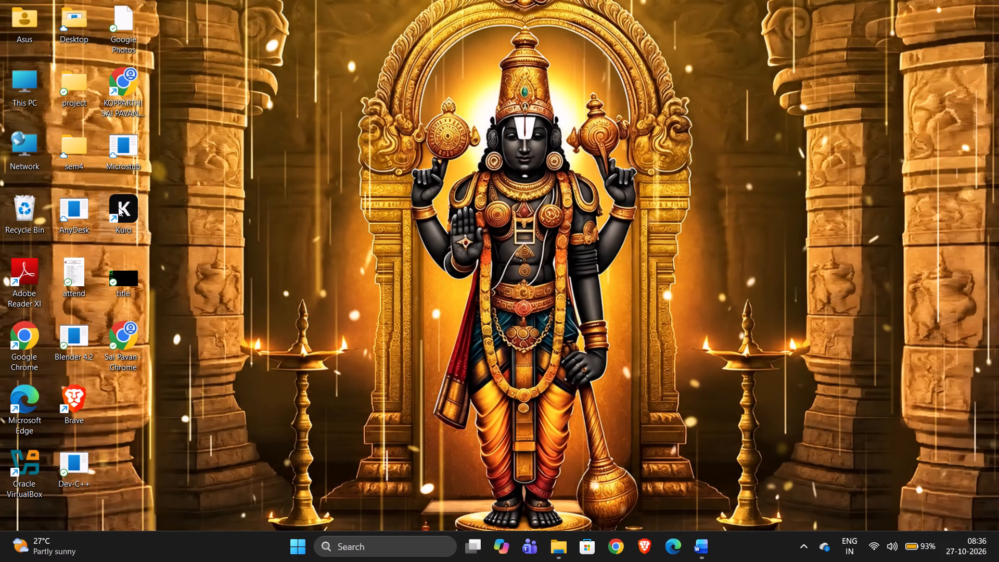
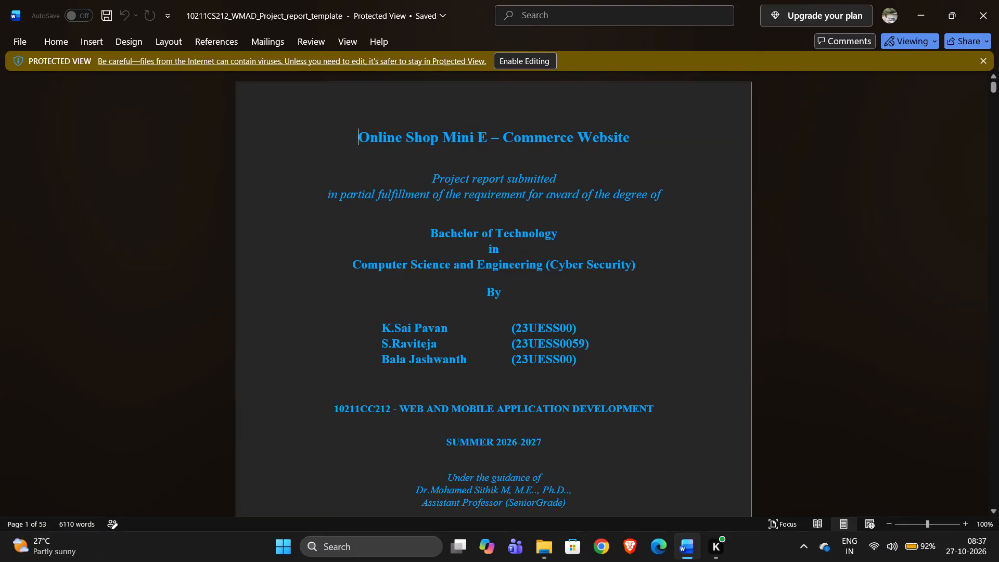
# Enable editing and complete the first student's registration number on the cover page with its missing last two digits.
pyautogui.click(572, 330)
pyautogui.click(553, 67)
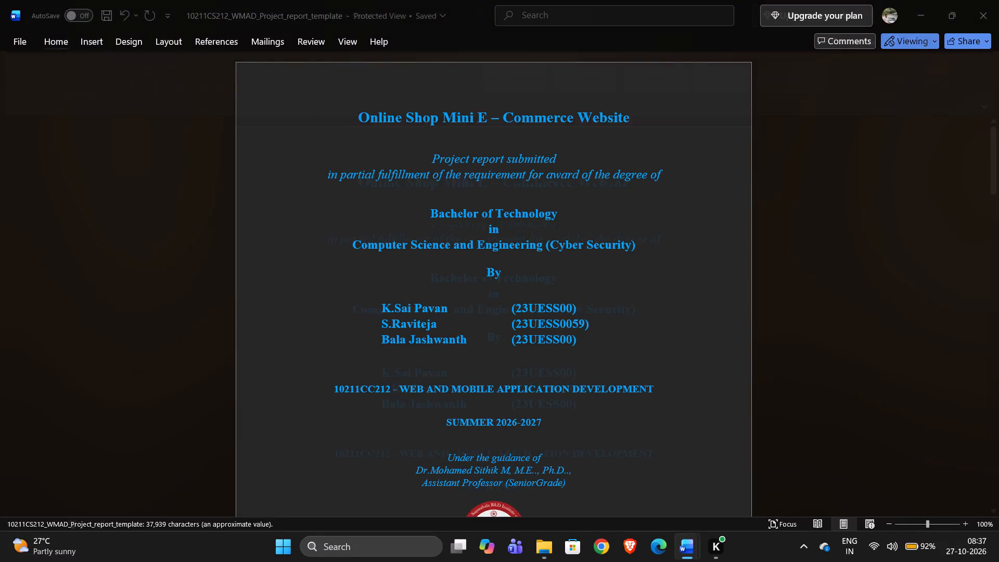
pyautogui.click(575, 374)
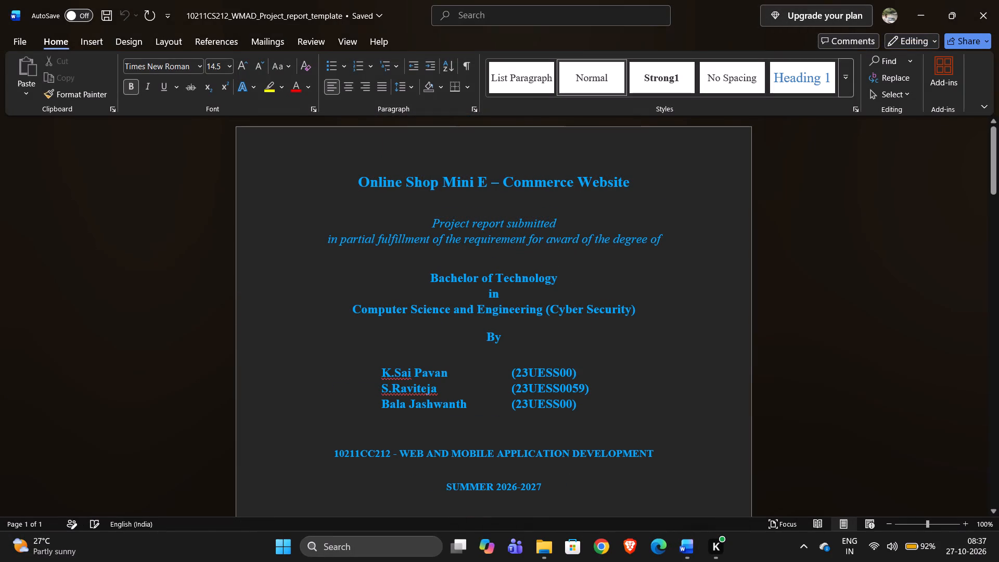
pyautogui.press('Left')
pyautogui.write('36')
pyautogui.click(571, 408)
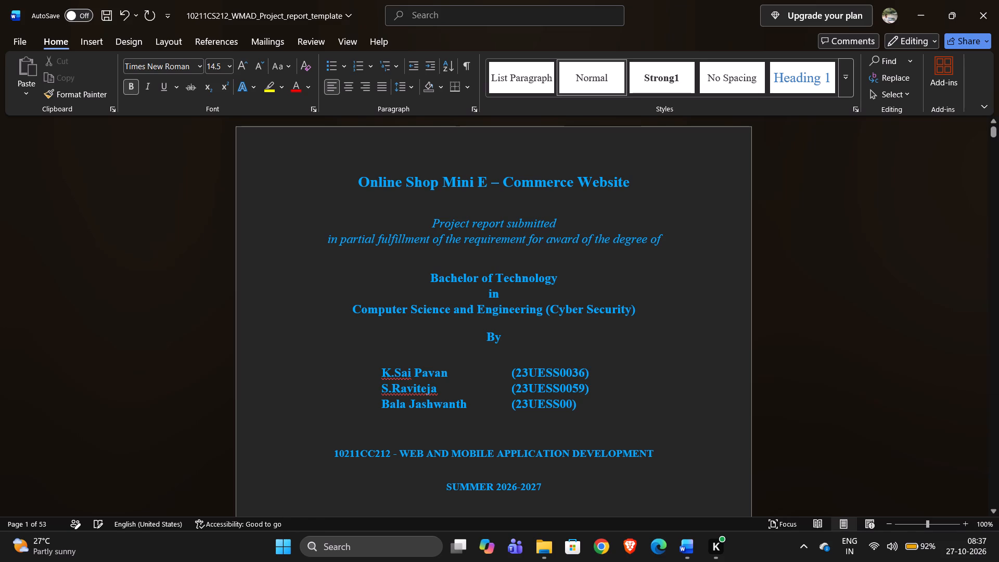
# Look over the report's cover page and the chapter structure in the table of contents.
pyautogui.scroll(-5, 579, 393)
pyautogui.scroll(1, 599, 385)
pyautogui.scroll(-3, 599, 385)
pyautogui.scroll(1, 599, 385)
pyautogui.scroll(-4, 599, 385)
pyautogui.scroll(1, 599, 386)
pyautogui.scroll(-3, 599, 386)
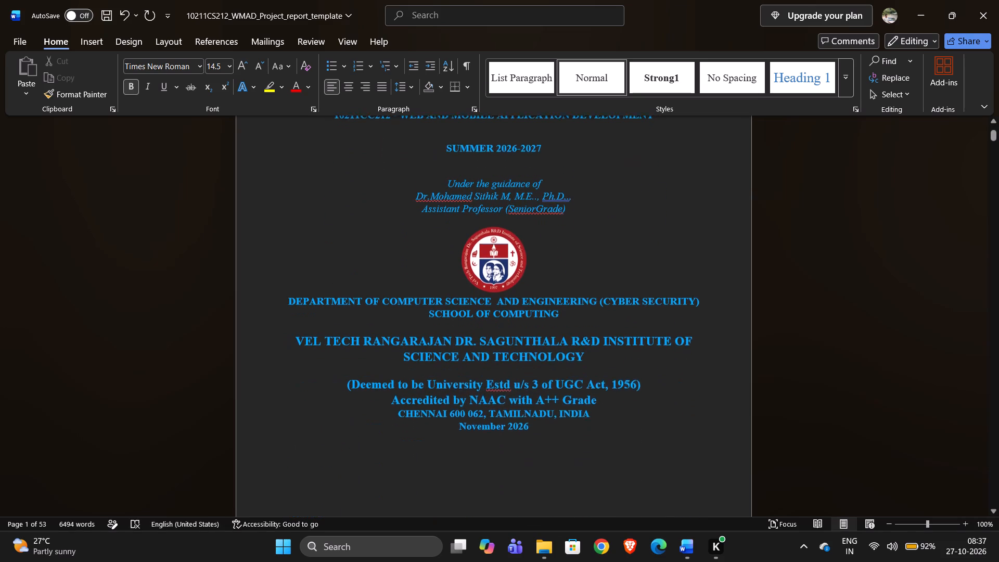
pyautogui.middleClick(899, 209)
pyautogui.middleClick(837, 263)
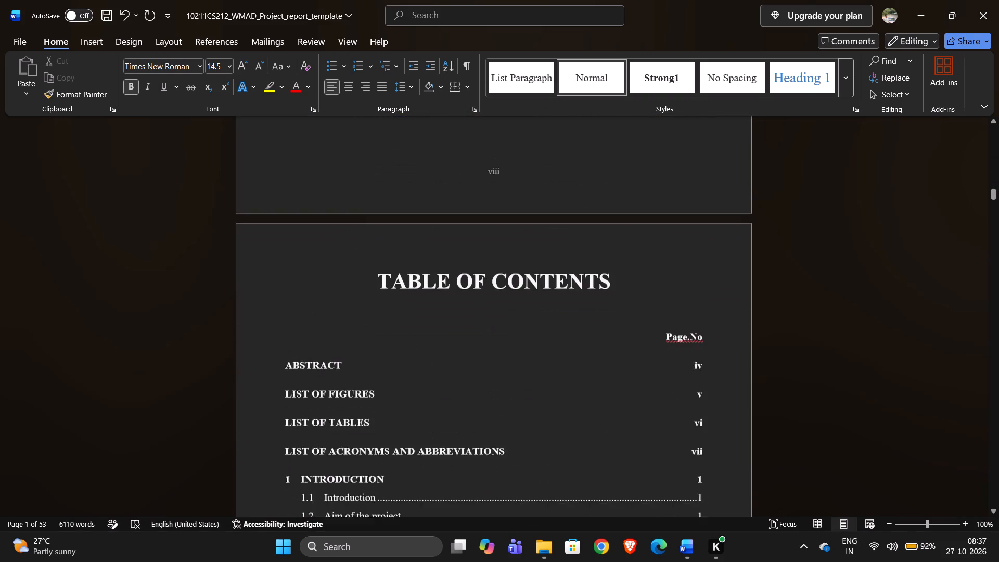
pyautogui.scroll(-2, 837, 263)
pyautogui.scroll(1, 836, 264)
pyautogui.scroll(-13, 836, 264)
pyautogui.scroll(2, 857, 254)
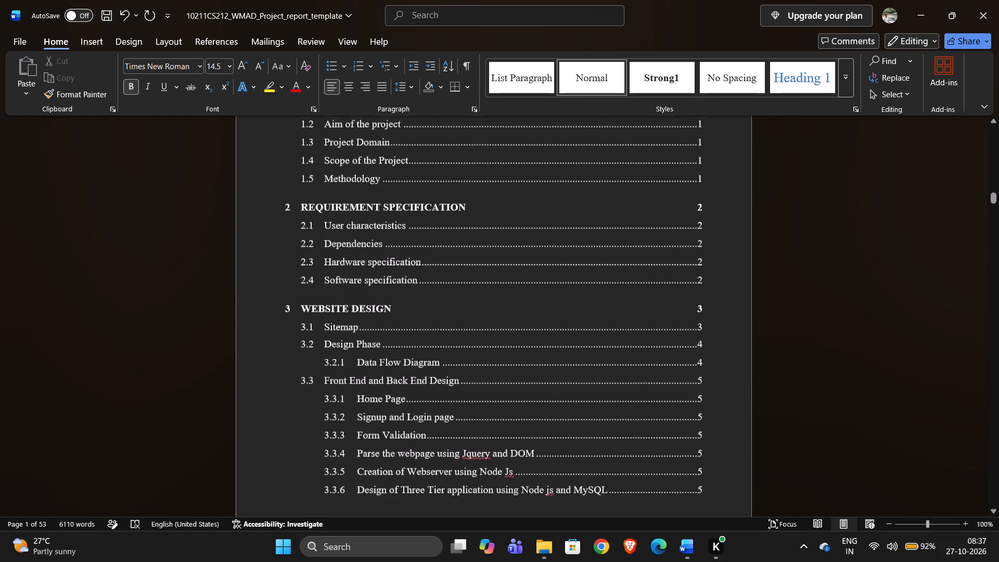
pyautogui.scroll(-10, 857, 255)
pyautogui.scroll(-10, 797, 288)
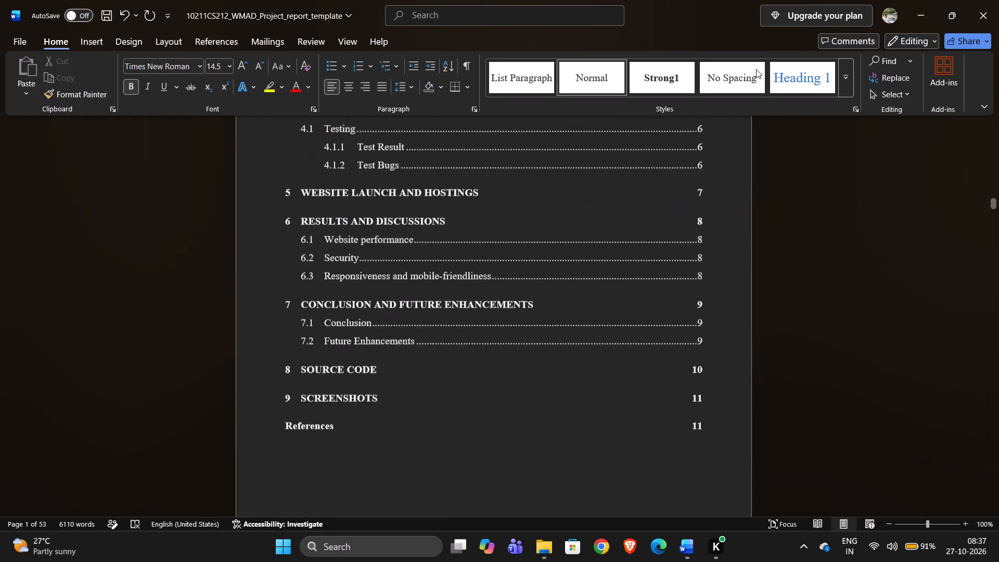
# Read through chapter 1 from section 1.1 Introduction to section 1.3 Project Domain.
pyautogui.scroll(-2, 756, 69)
pyautogui.scroll(-16, 636, 300)
pyautogui.scroll(-8, 616, 327)
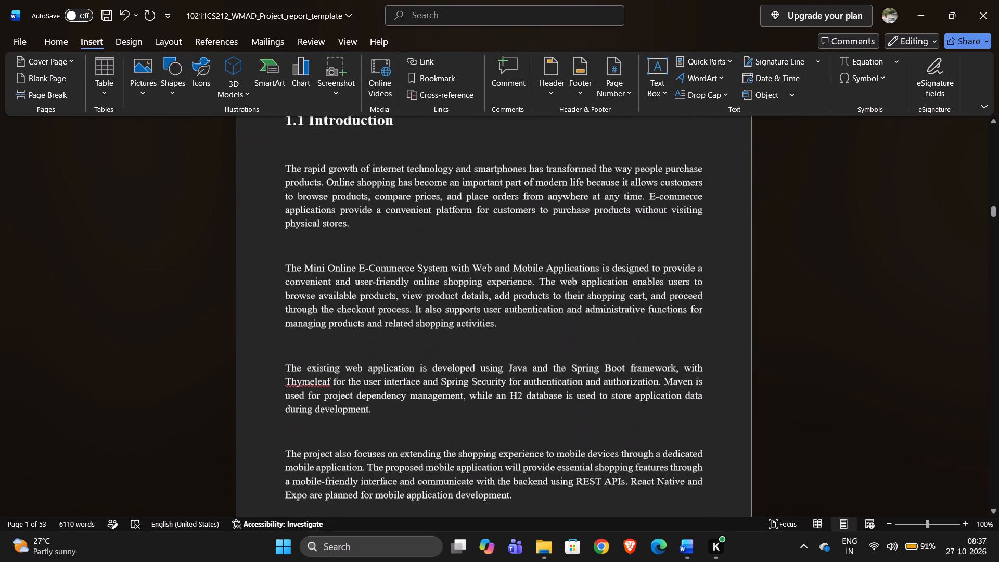
pyautogui.scroll(-20, 596, 376)
pyautogui.scroll(-4, 596, 376)
pyautogui.scroll(1, 575, 410)
pyautogui.scroll(-3, 575, 410)
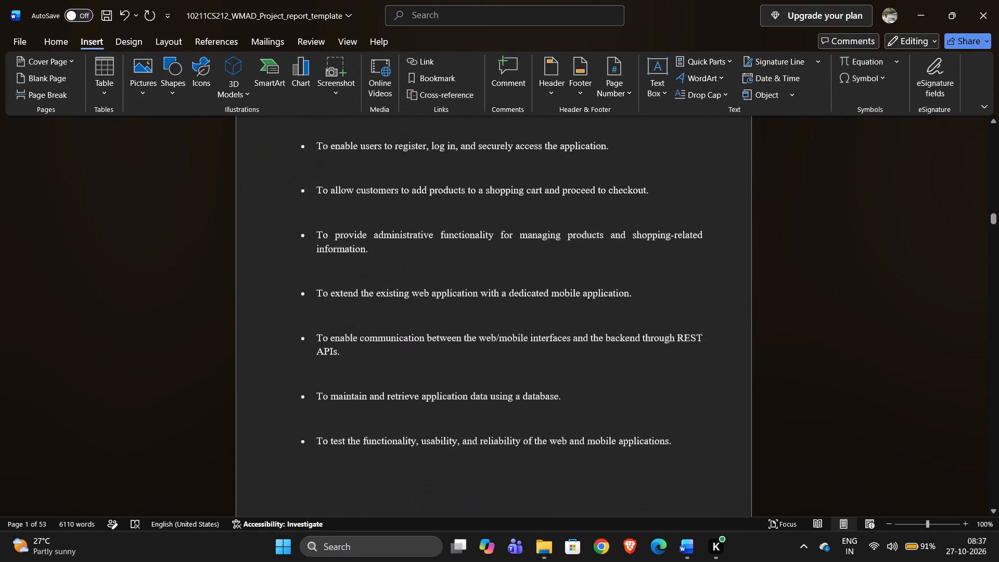
pyautogui.scroll(-3, 577, 415)
pyautogui.scroll(1, 575, 411)
pyautogui.scroll(-14, 575, 414)
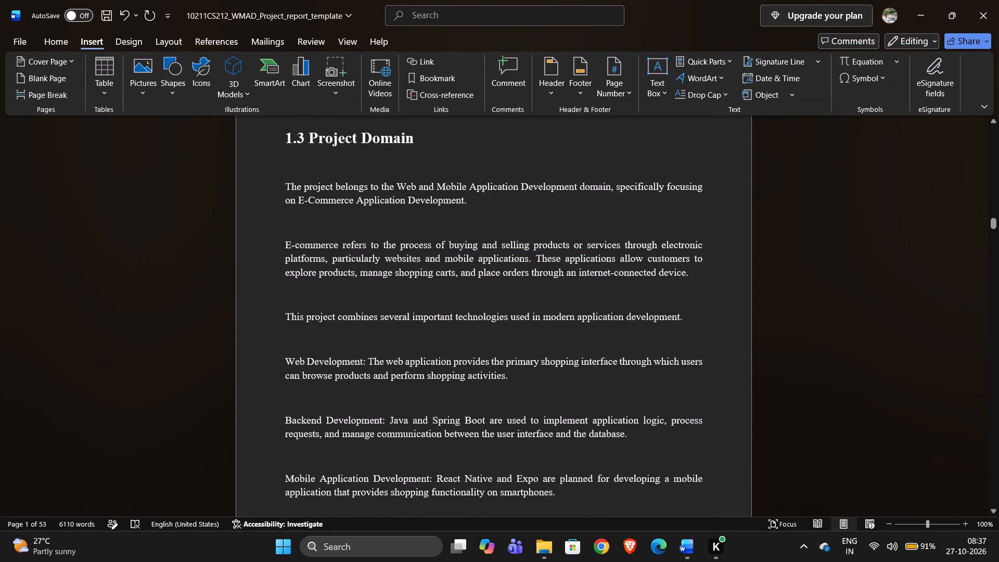
# Search the document for "list of" to find the List of Figures page, and close the search.
pyautogui.hotkey('ctrl', 'f')
pyautogui.write('list')
pyautogui.press('space')
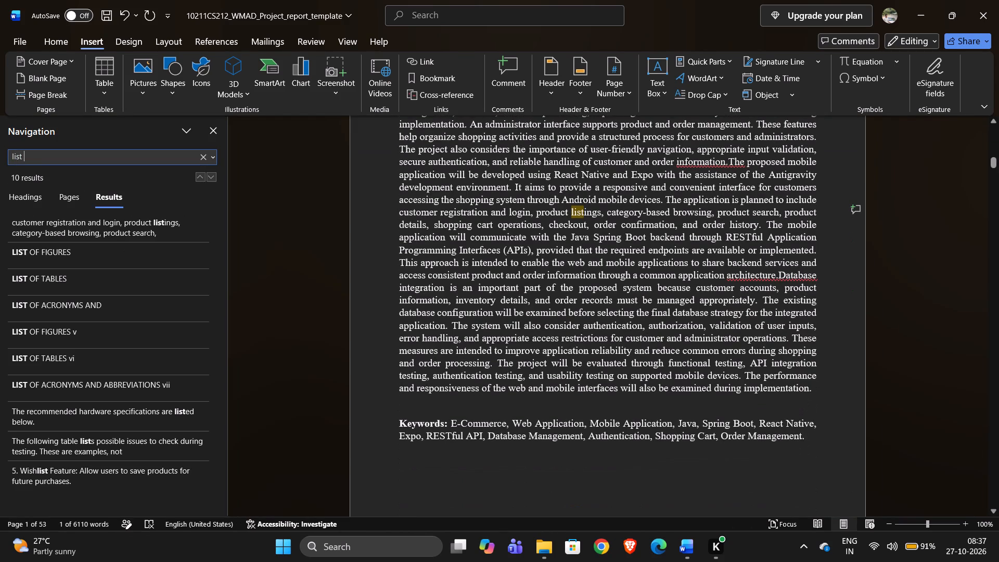
pyautogui.press('o')
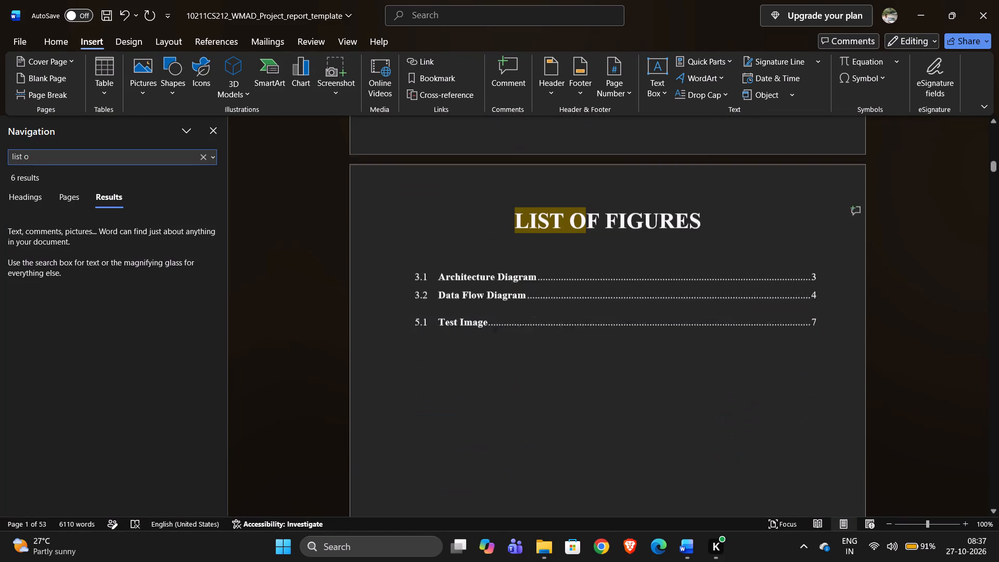
pyautogui.press('f')
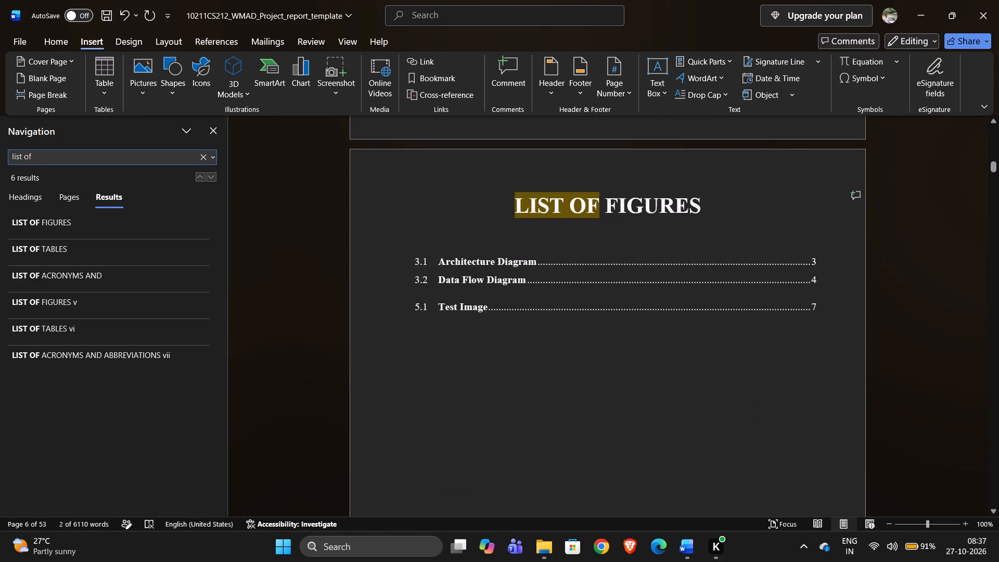
pyautogui.click(827, 299)
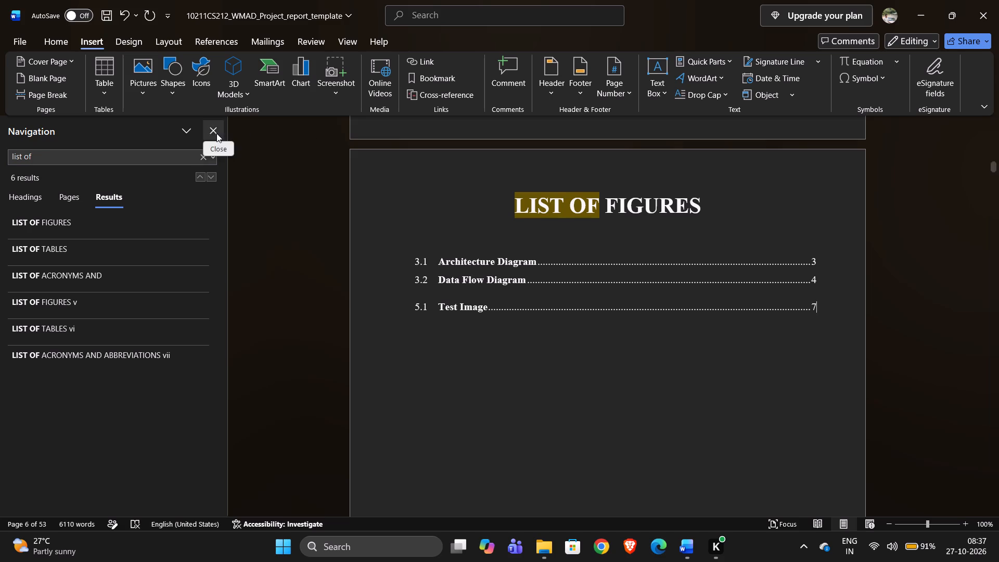
pyautogui.click(216, 133)
# Delete the Architecture Diagram, Data Flow Diagram and Test Image entries under the LIST OF FIGURES heading.
pyautogui.moveTo(716, 315); pyautogui.dragTo(336, 235)
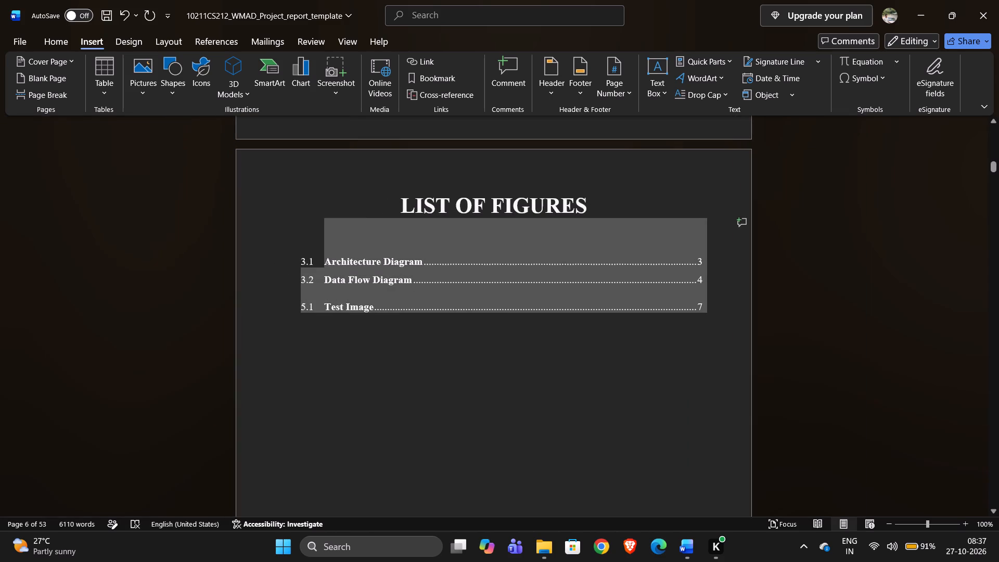
pyautogui.moveTo(336, 235); pyautogui.dragTo(266, 266)
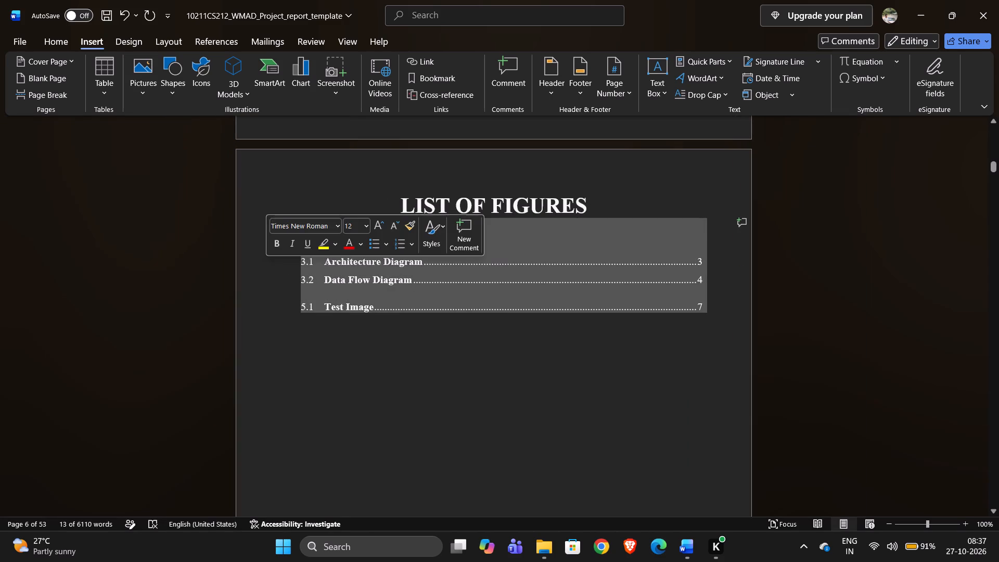
pyautogui.press('BackSpace')
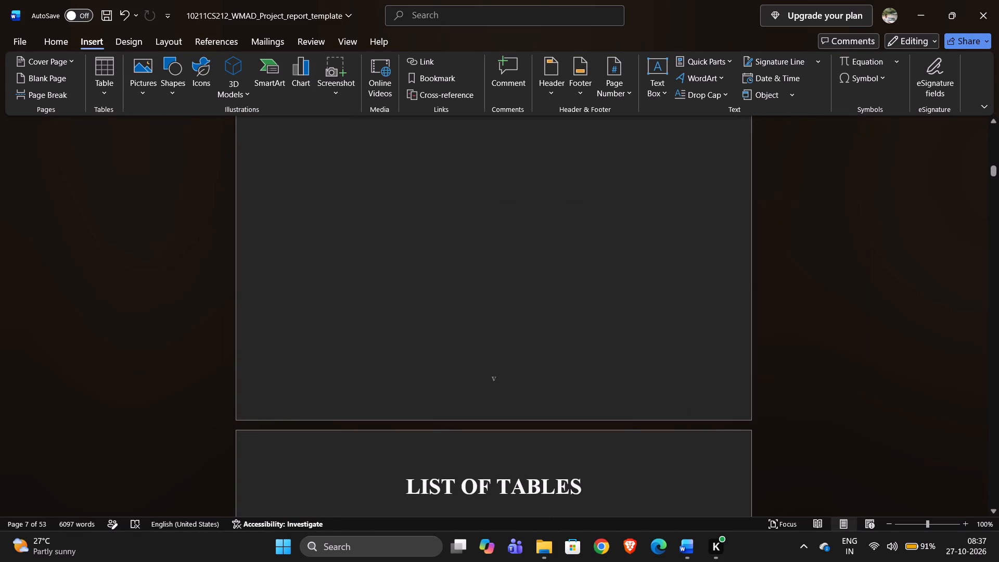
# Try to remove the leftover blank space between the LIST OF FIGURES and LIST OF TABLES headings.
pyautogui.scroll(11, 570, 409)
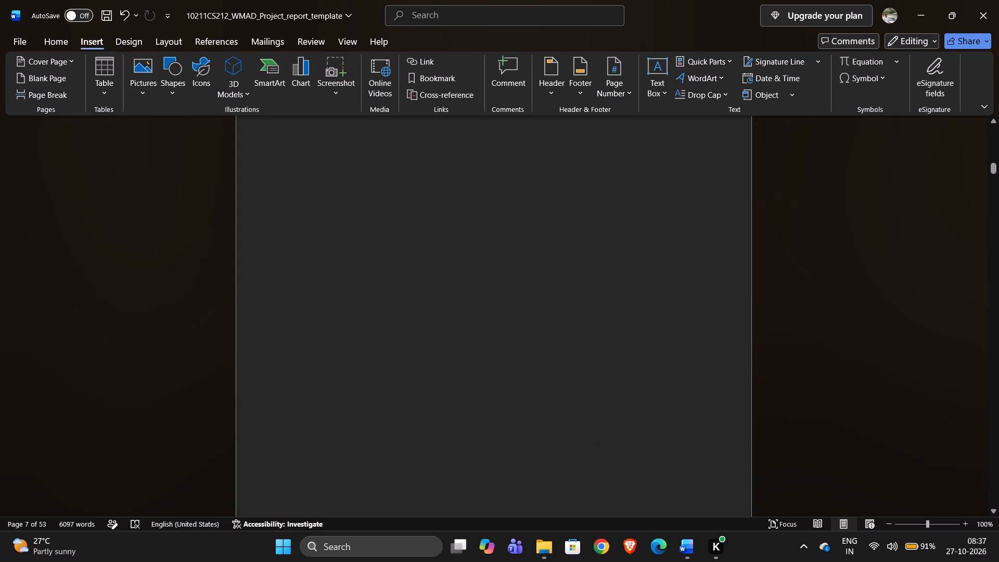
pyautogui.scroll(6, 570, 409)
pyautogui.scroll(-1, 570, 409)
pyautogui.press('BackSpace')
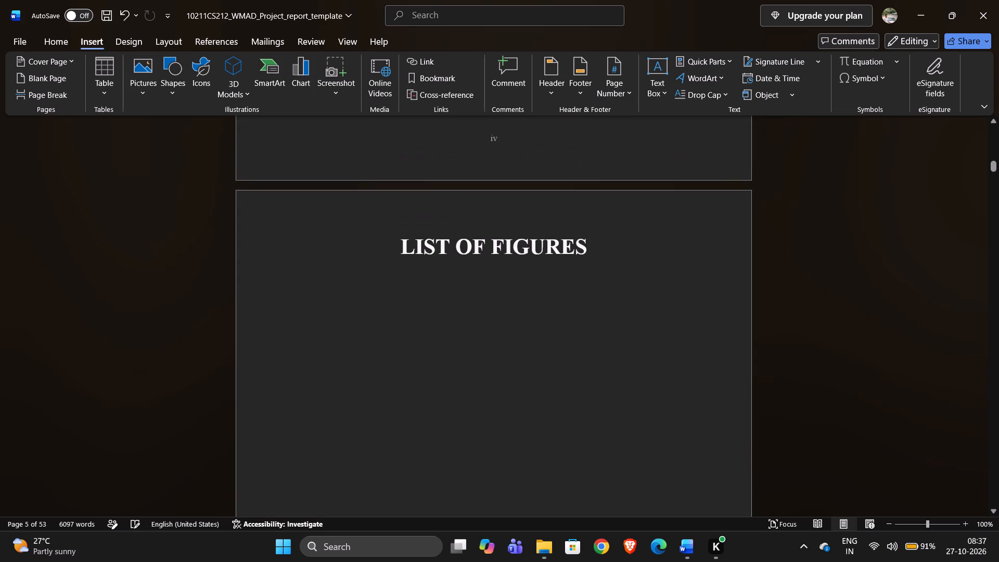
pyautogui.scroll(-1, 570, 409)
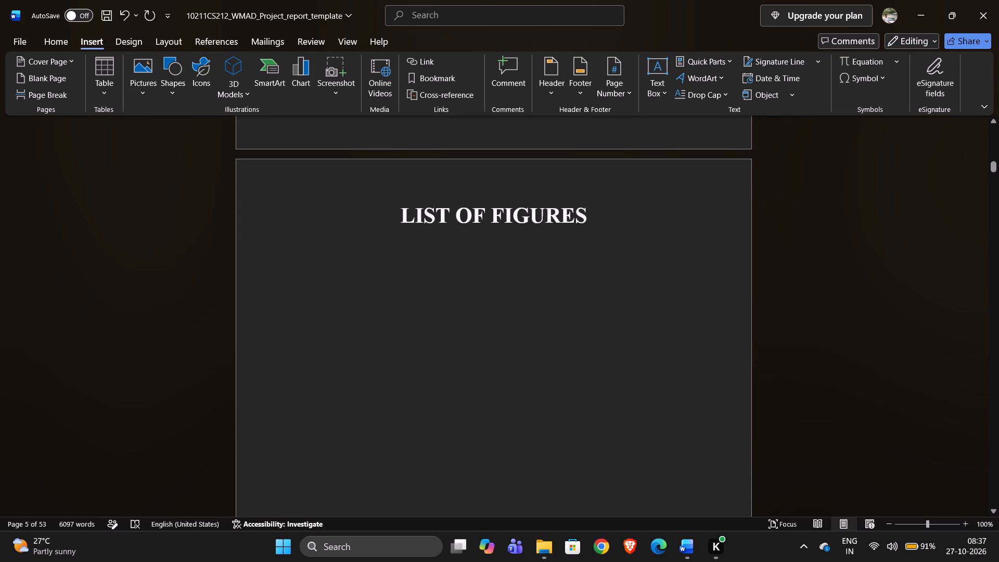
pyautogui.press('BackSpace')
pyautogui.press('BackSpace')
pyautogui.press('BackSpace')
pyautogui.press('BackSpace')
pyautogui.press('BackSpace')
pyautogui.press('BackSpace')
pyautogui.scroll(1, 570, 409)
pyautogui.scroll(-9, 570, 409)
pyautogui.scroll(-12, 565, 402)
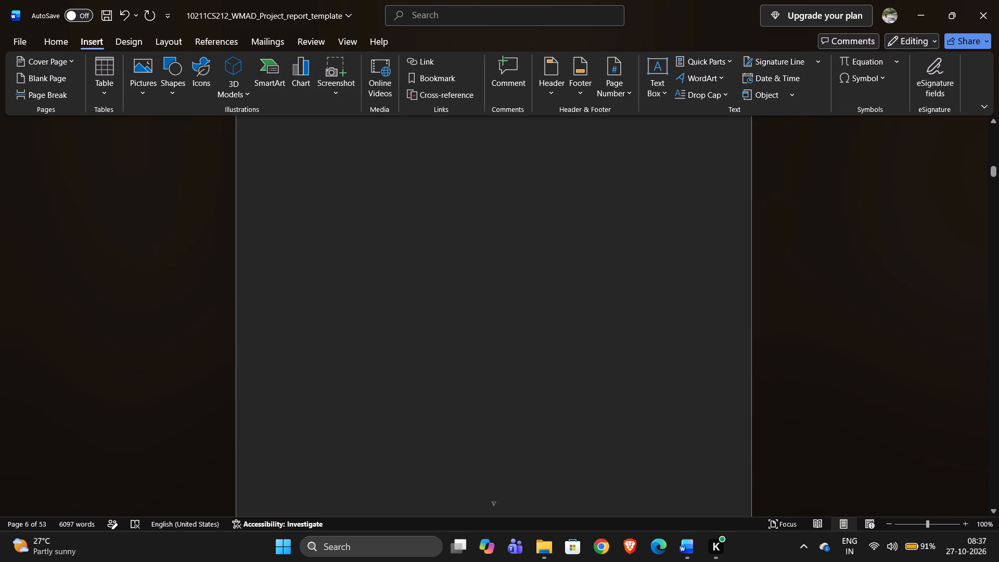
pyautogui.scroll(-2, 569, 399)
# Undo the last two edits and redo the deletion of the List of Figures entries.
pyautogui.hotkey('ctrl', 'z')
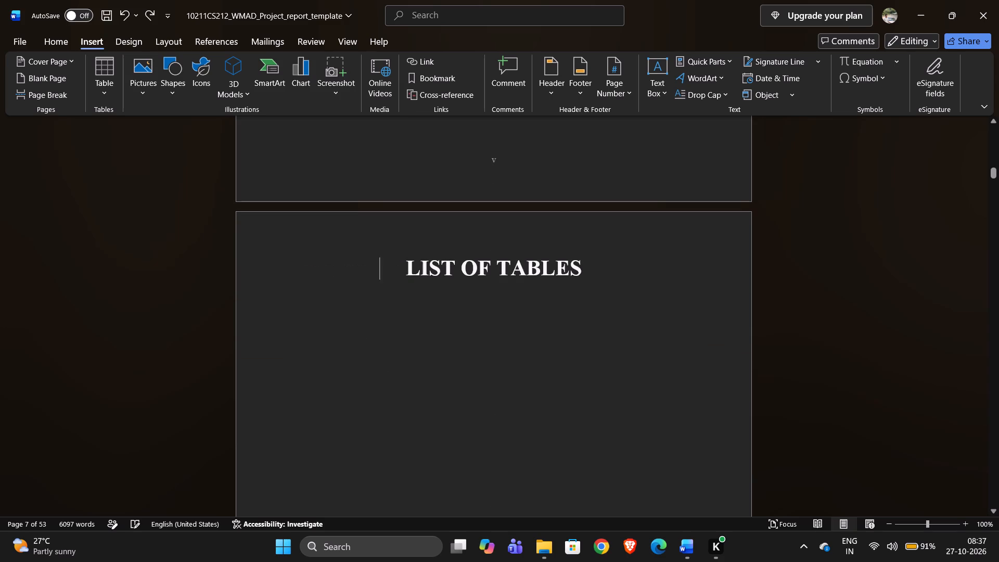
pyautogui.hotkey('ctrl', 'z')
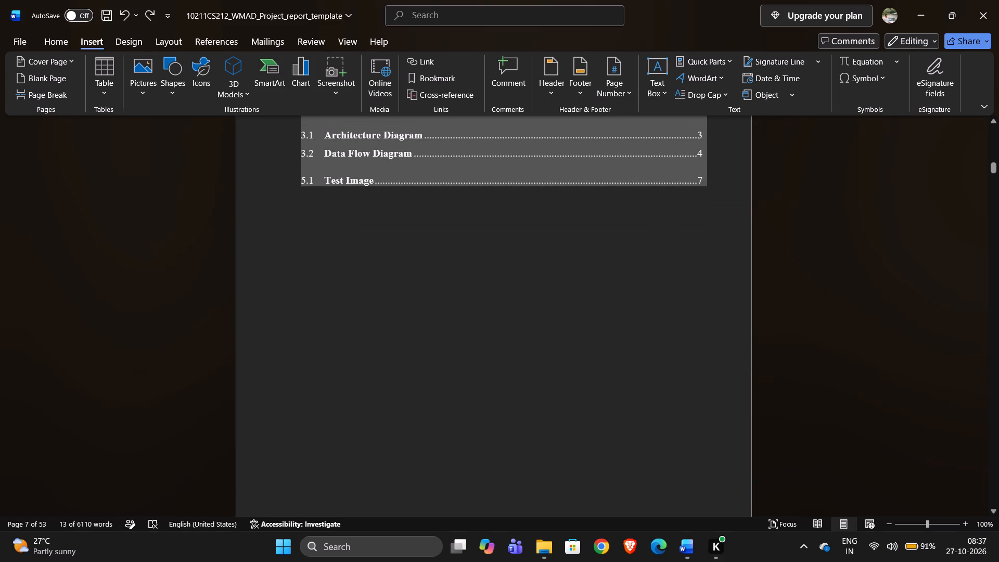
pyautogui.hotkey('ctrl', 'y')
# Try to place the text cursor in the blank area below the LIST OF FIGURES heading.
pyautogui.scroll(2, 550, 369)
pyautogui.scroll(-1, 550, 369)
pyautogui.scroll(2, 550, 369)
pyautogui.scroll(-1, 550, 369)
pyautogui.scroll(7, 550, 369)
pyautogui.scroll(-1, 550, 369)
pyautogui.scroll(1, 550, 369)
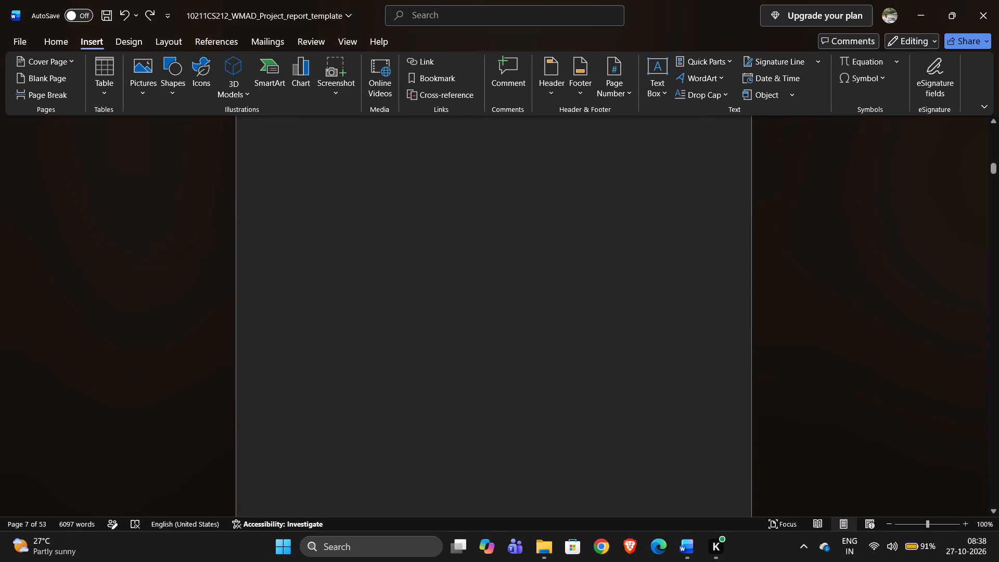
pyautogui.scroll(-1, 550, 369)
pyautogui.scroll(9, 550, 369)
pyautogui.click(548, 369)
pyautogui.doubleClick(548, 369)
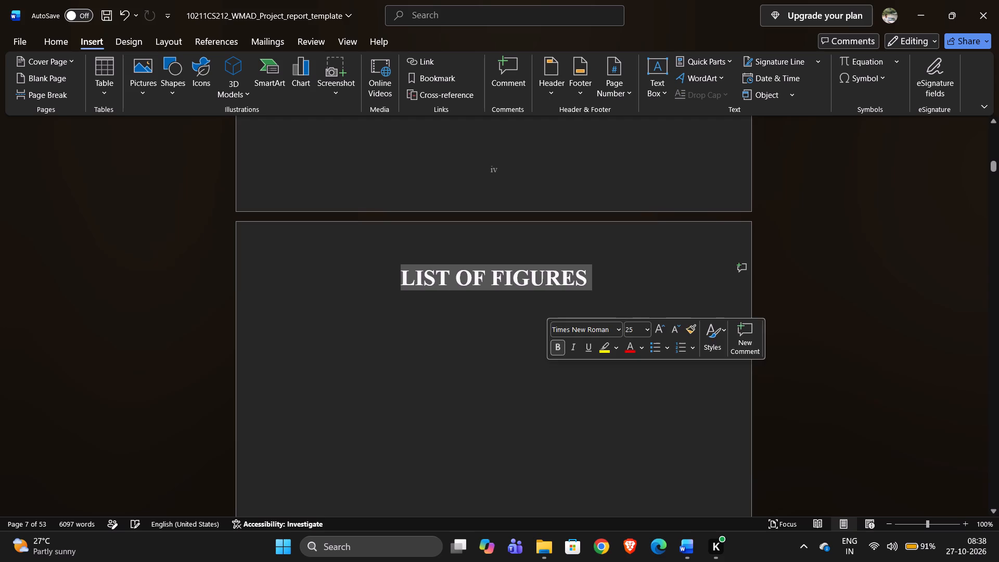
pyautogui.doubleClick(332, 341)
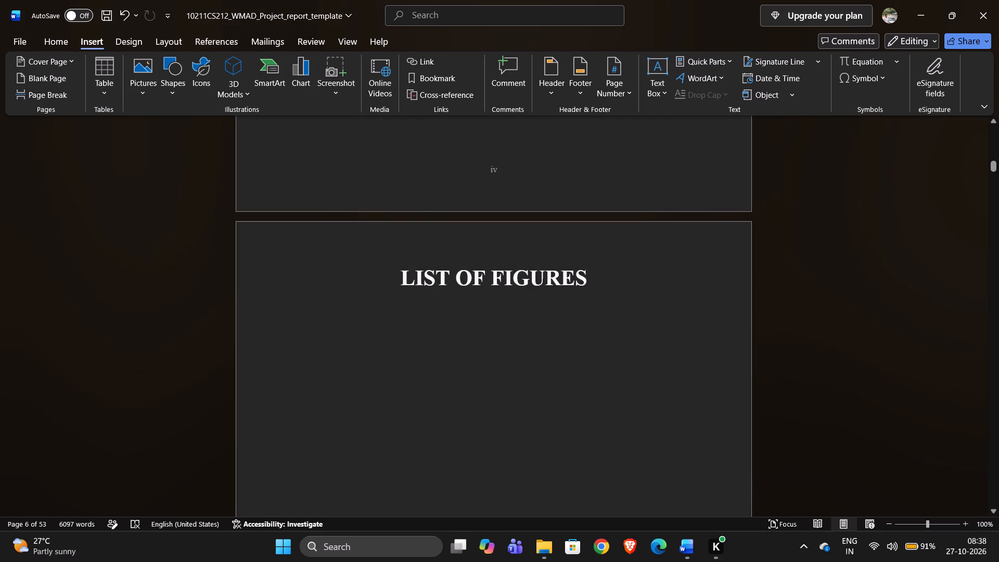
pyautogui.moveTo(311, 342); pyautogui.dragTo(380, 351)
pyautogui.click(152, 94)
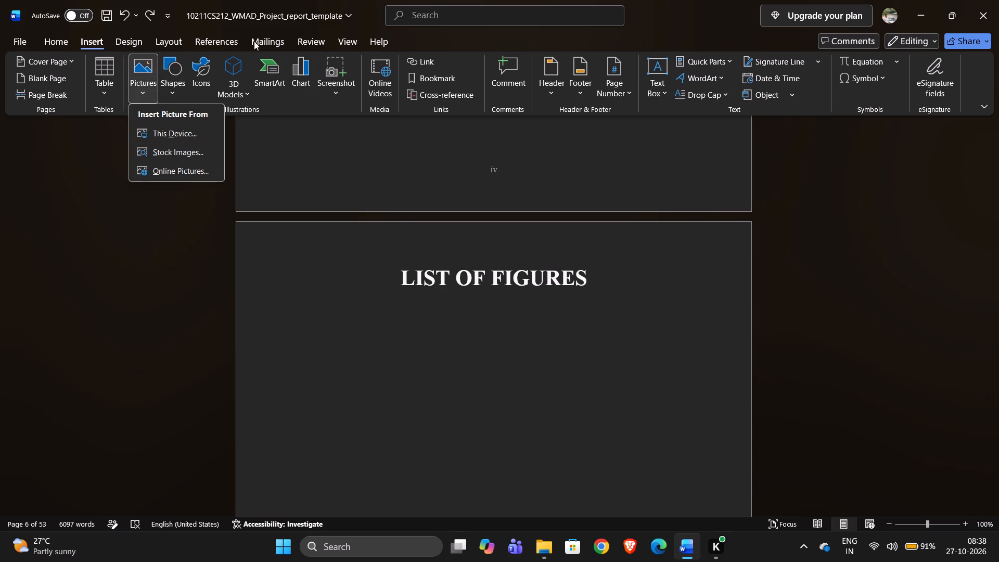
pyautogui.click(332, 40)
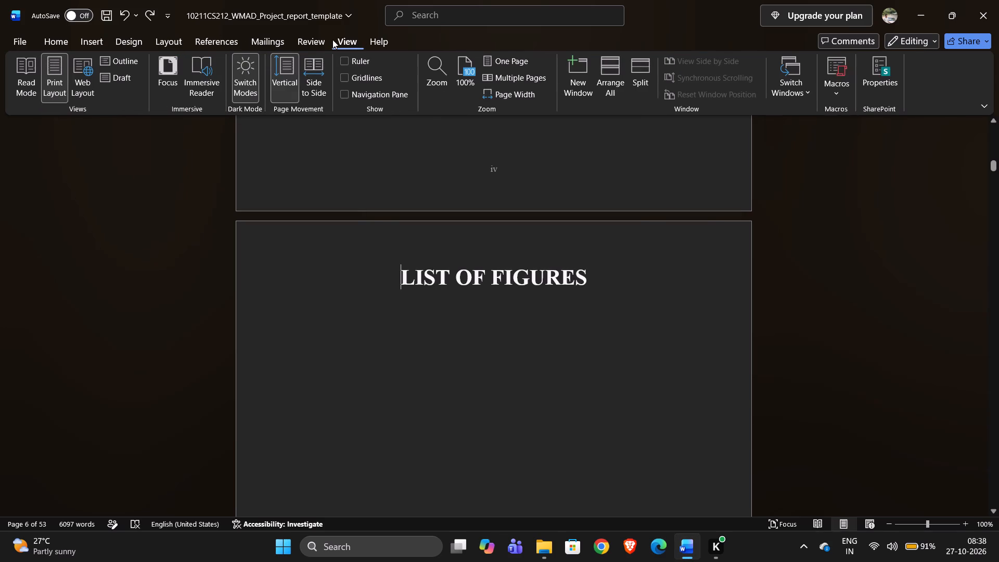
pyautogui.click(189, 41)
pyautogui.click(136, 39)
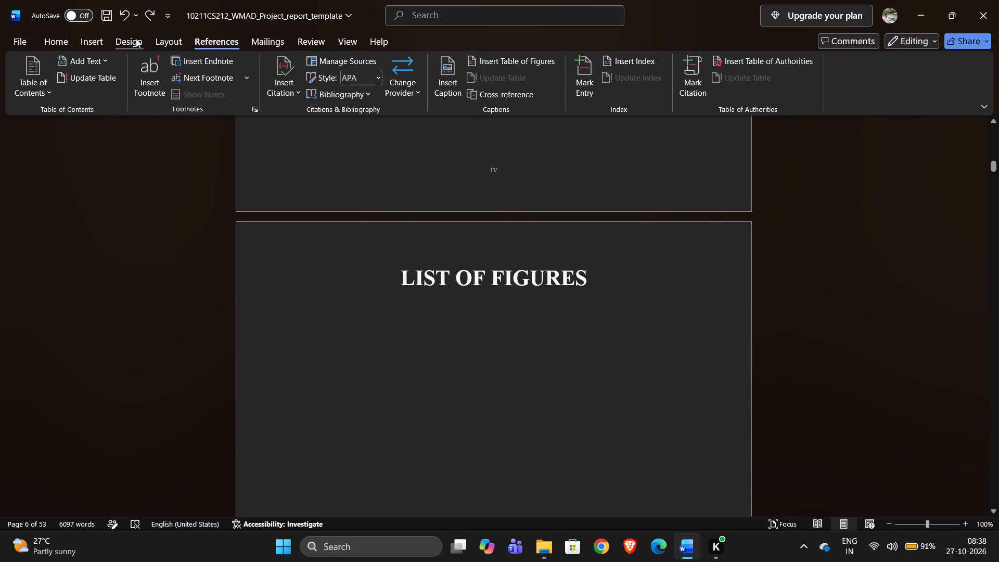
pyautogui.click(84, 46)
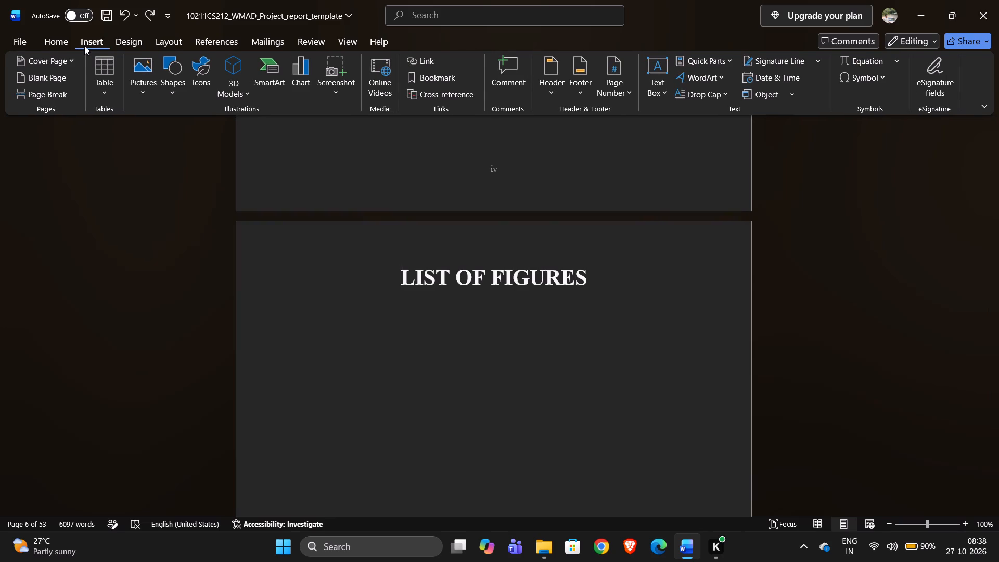
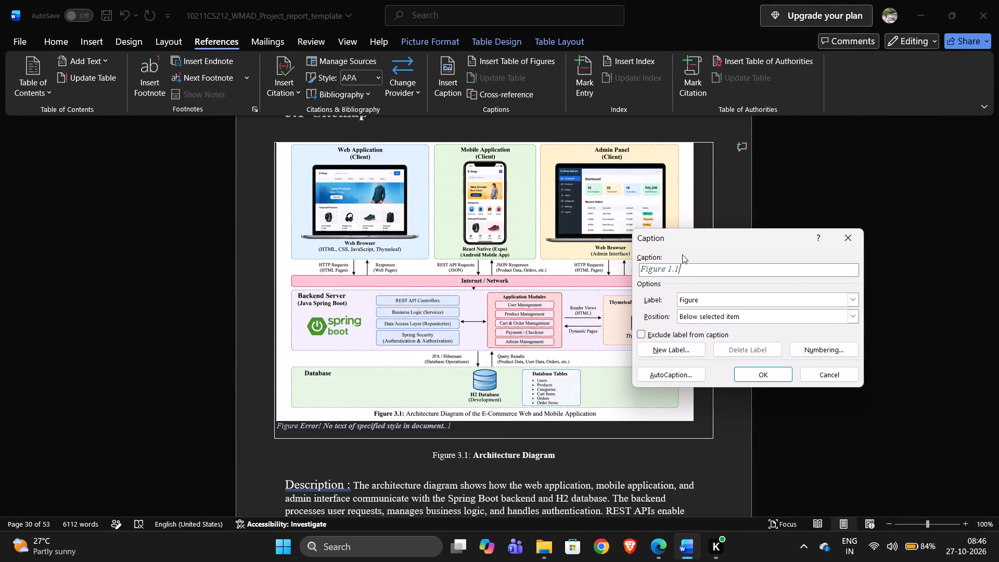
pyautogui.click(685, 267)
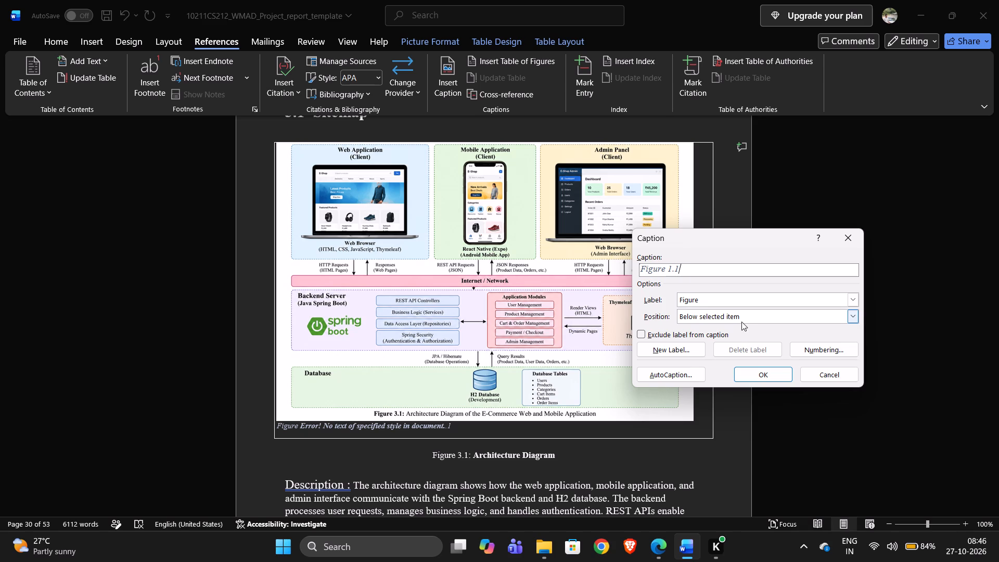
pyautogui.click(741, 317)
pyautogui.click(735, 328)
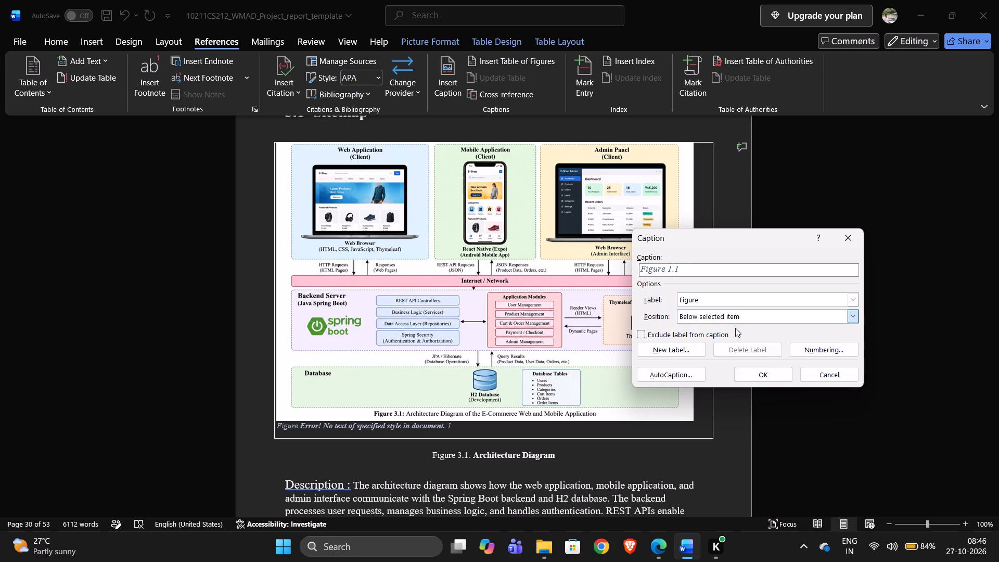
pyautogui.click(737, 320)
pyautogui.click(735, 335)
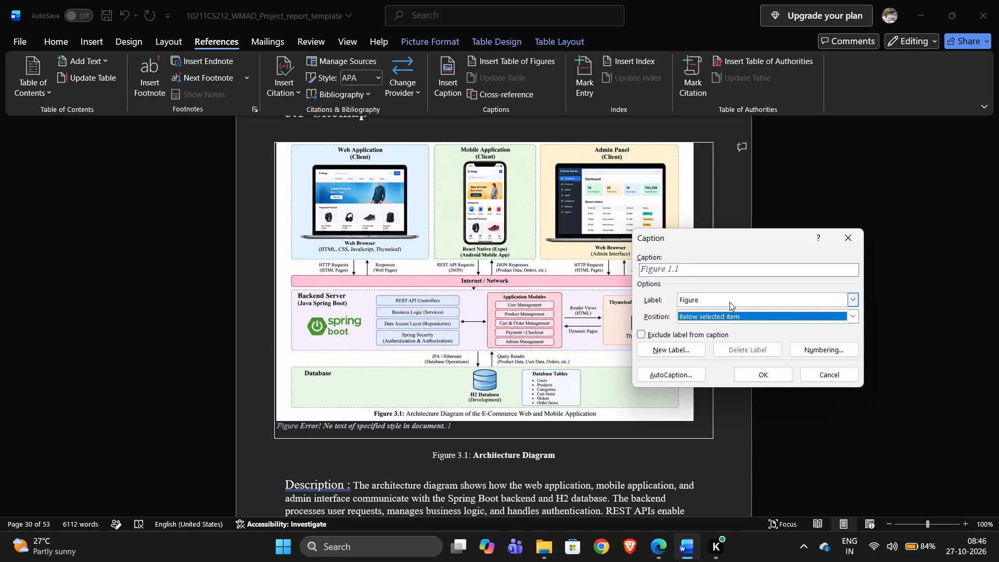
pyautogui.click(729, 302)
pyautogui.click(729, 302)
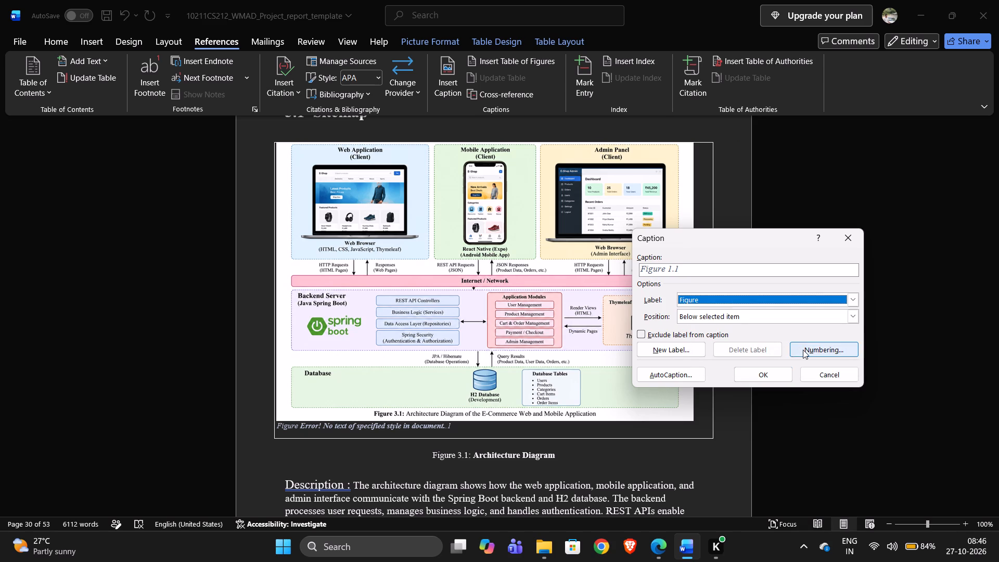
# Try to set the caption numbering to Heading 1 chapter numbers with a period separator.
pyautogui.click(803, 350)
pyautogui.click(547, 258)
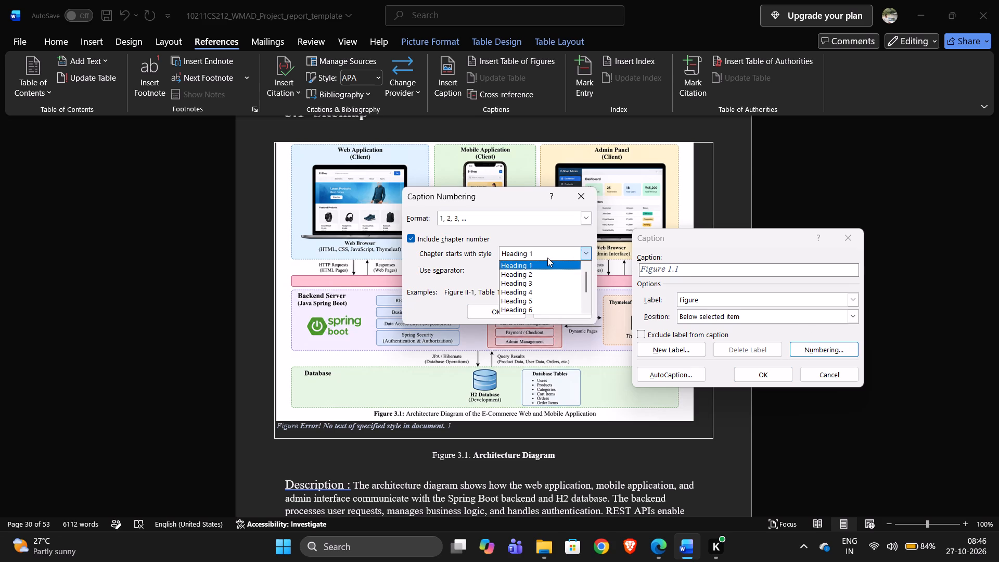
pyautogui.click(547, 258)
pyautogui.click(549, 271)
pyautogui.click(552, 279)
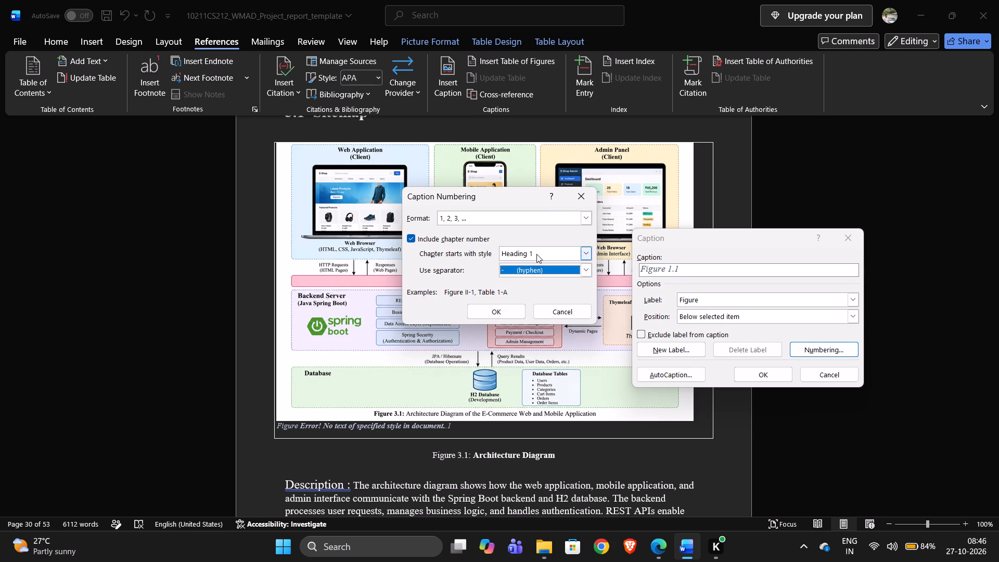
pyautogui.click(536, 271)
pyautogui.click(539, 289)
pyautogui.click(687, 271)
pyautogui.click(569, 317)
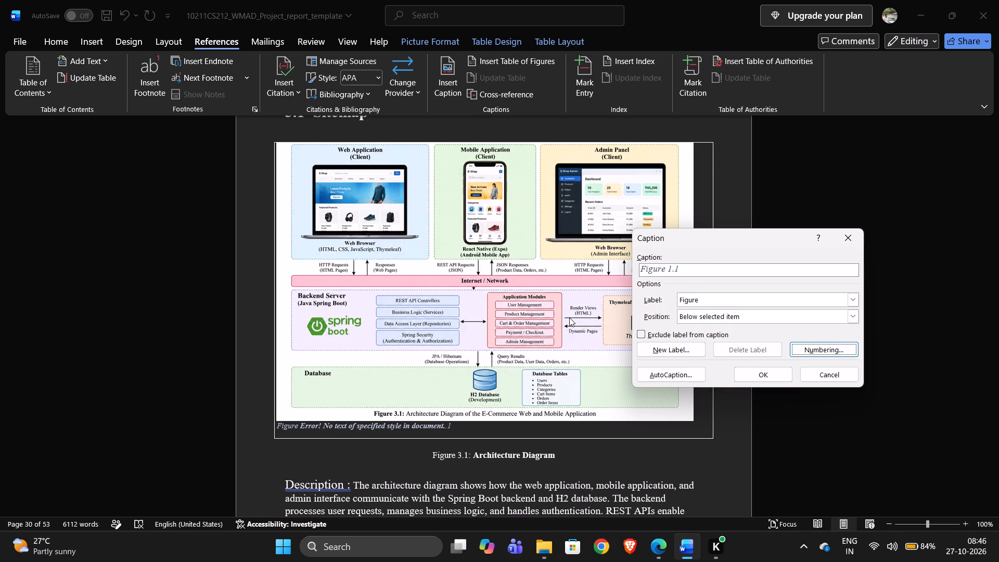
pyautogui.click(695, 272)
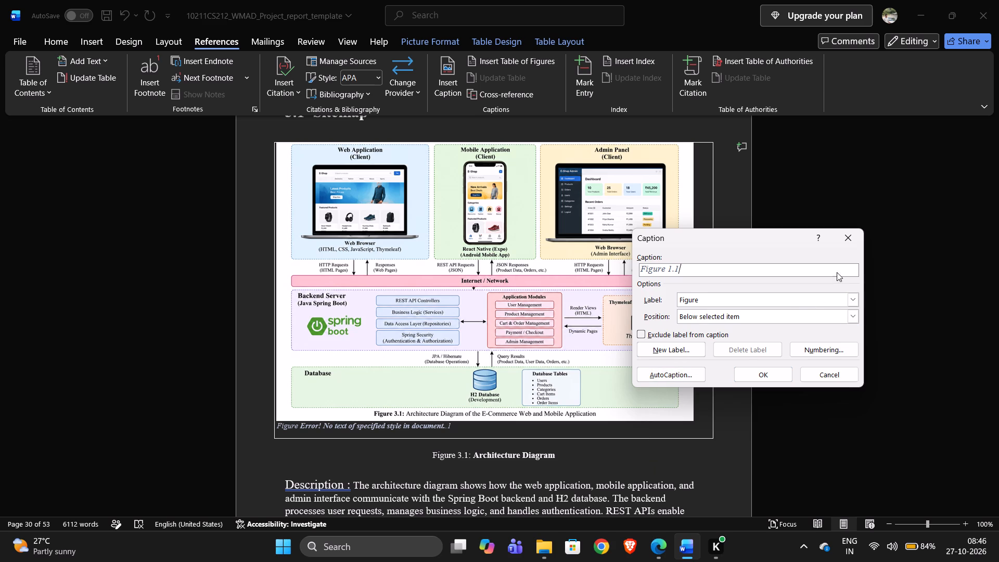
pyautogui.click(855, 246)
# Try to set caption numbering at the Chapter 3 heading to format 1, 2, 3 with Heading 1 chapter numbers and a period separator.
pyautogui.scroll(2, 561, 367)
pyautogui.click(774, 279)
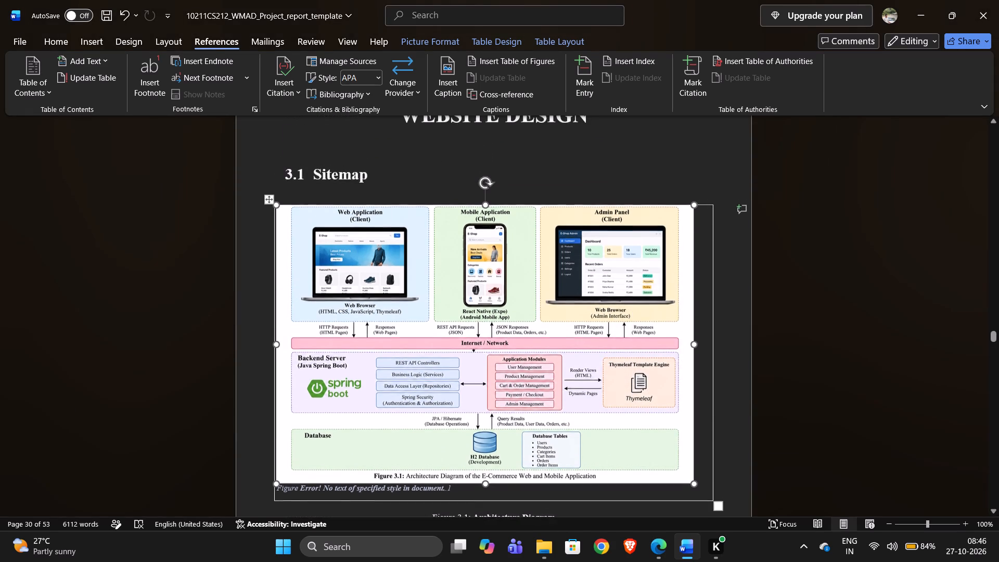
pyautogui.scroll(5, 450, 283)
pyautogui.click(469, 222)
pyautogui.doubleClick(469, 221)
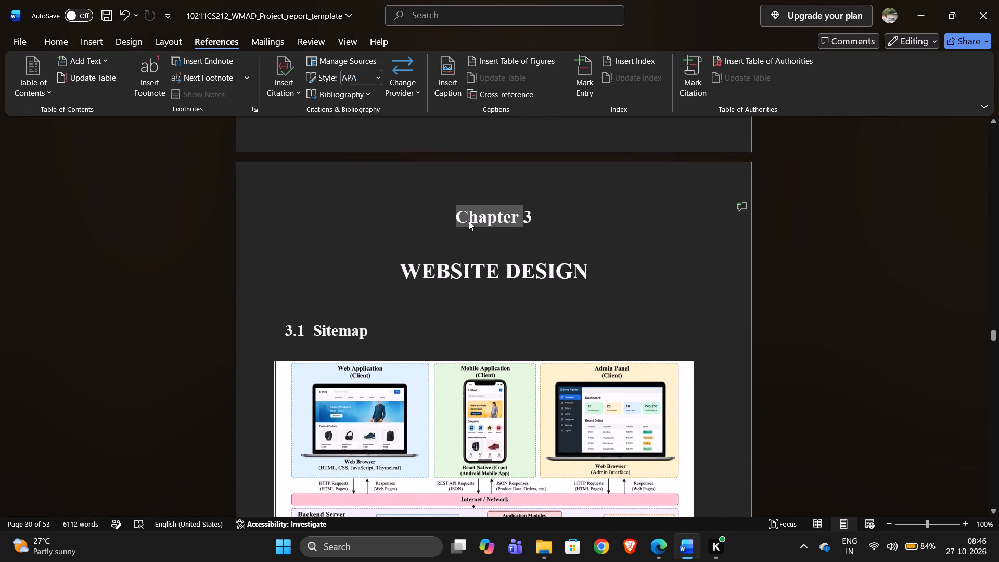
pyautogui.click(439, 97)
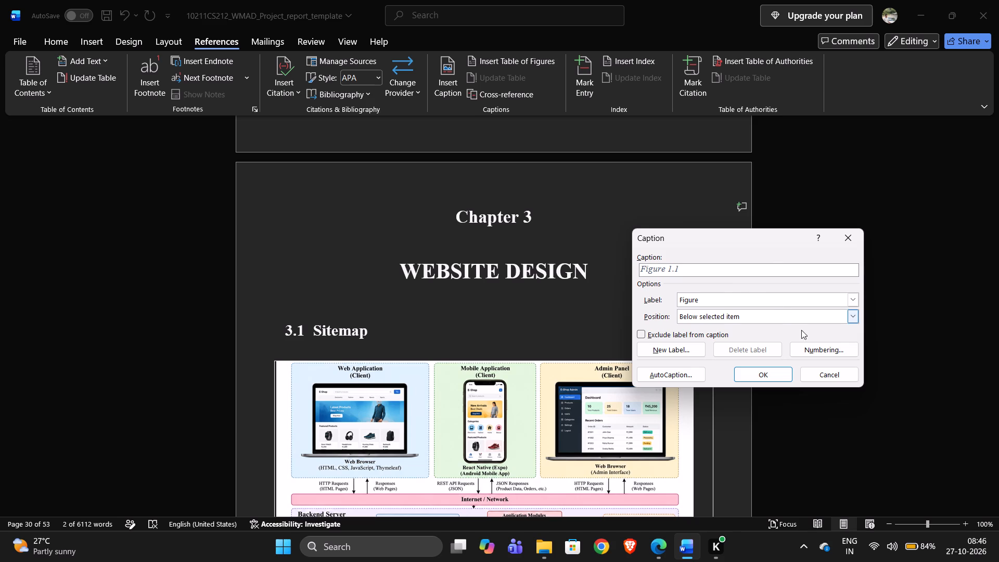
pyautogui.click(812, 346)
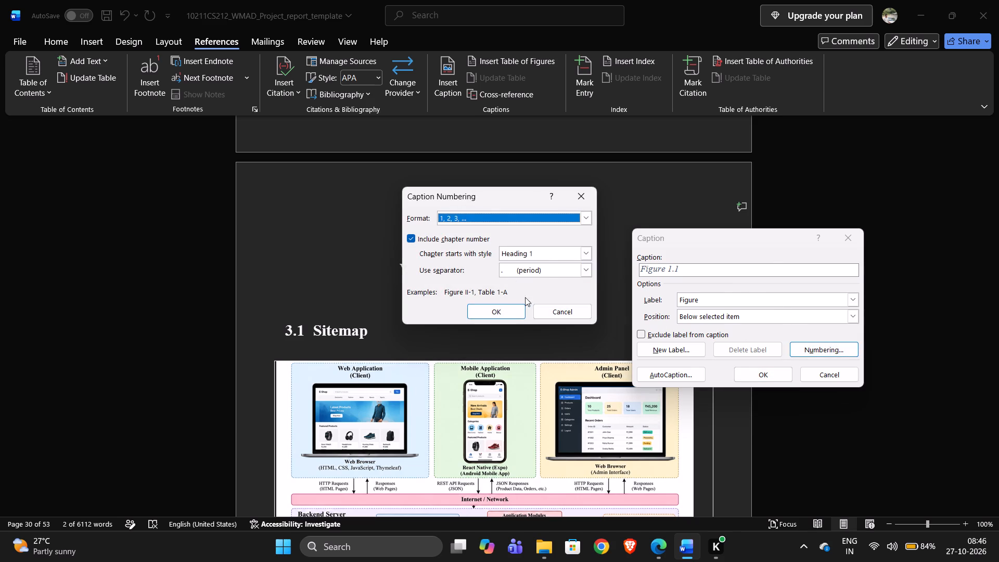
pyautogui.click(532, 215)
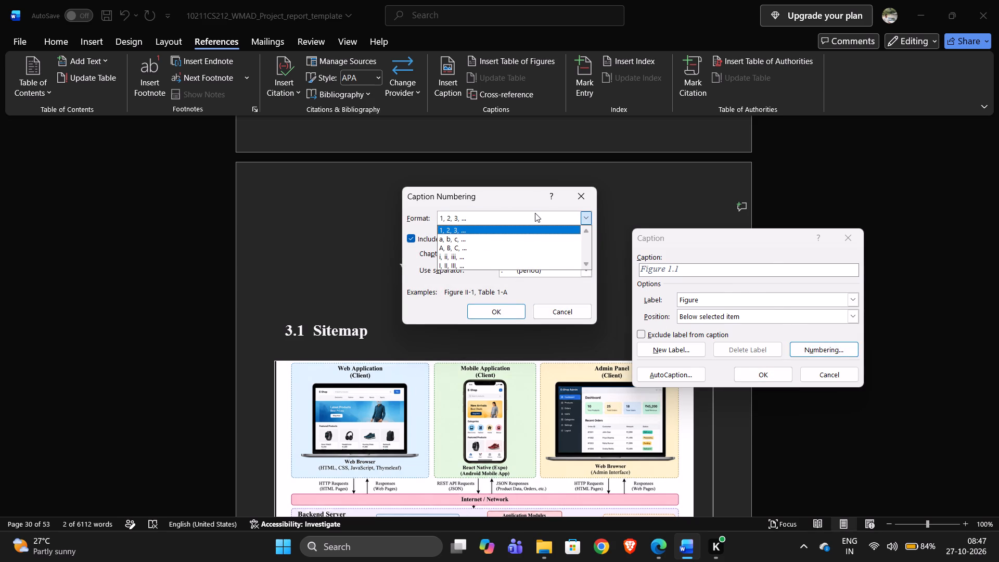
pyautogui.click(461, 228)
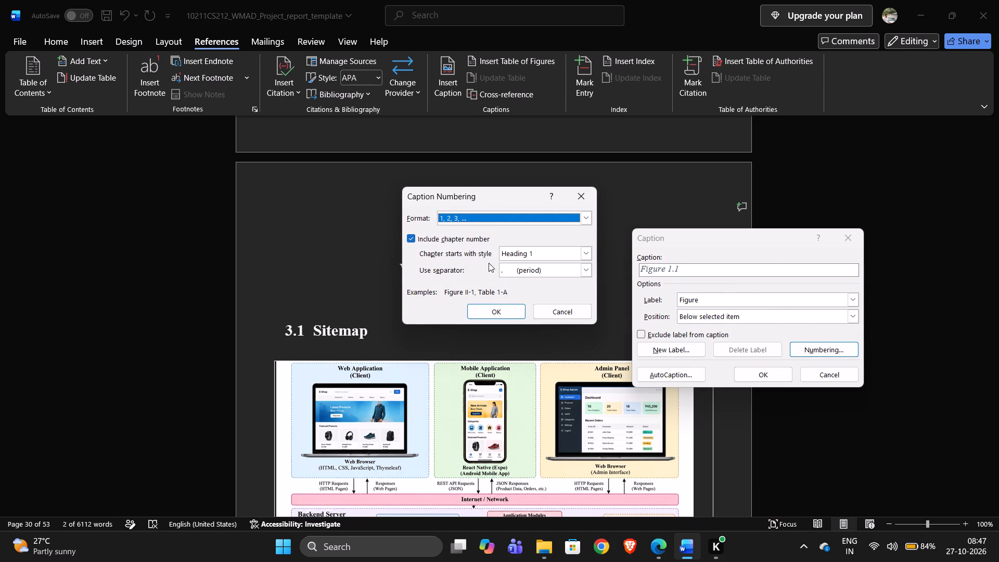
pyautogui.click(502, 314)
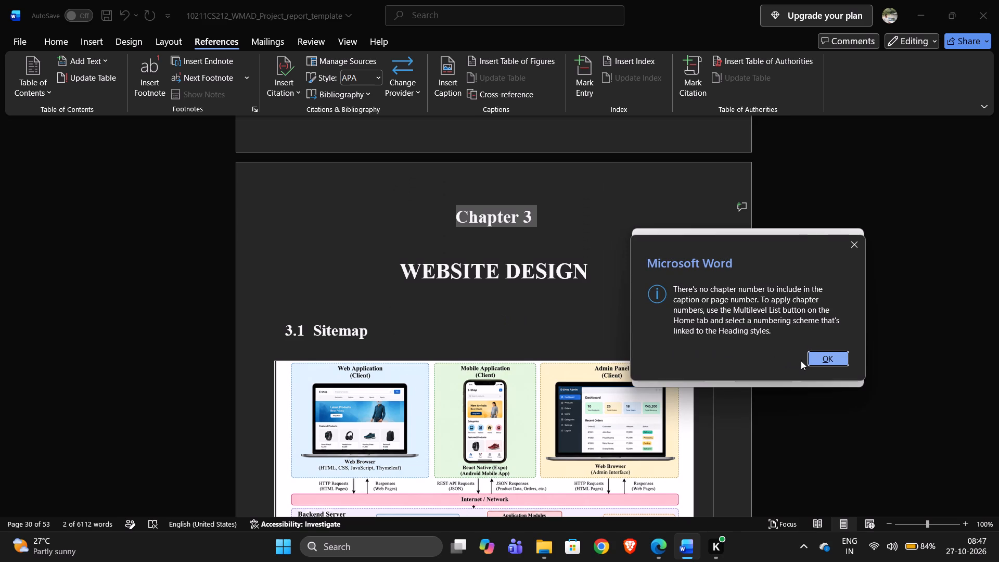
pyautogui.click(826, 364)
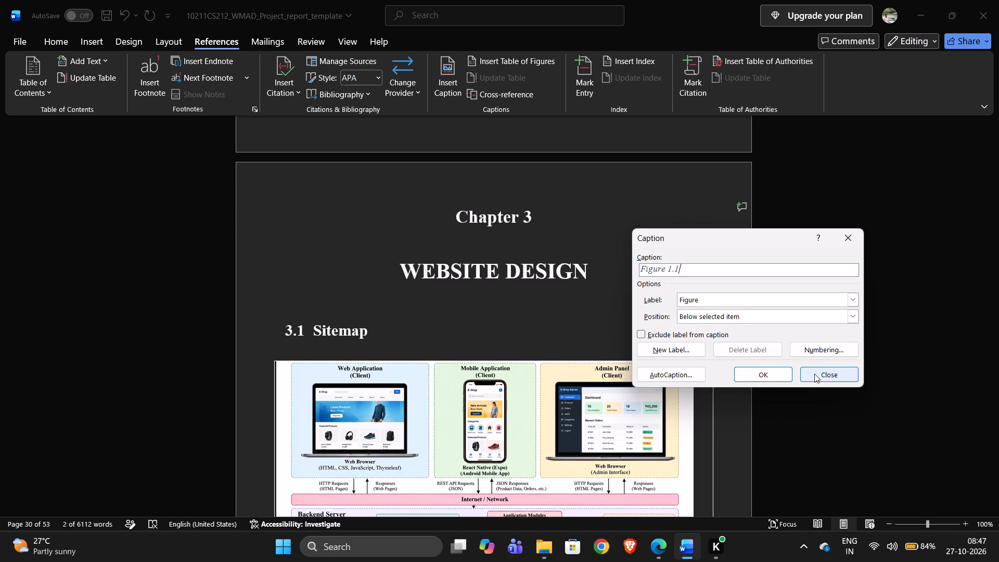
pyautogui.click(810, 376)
# Undo the caption insertion below the architecture diagram in section 3.1.
pyautogui.scroll(-8, 428, 290)
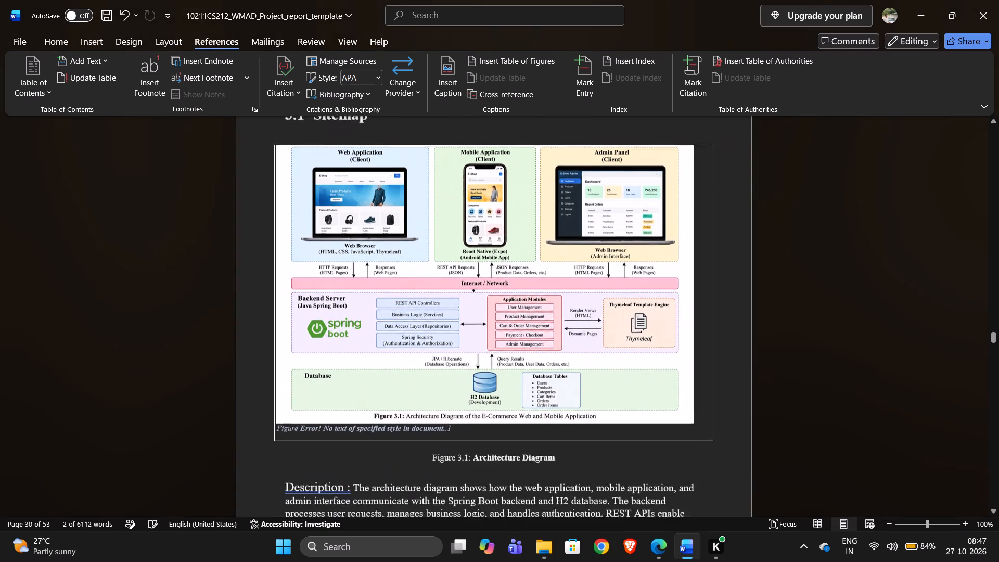
pyautogui.click(432, 287)
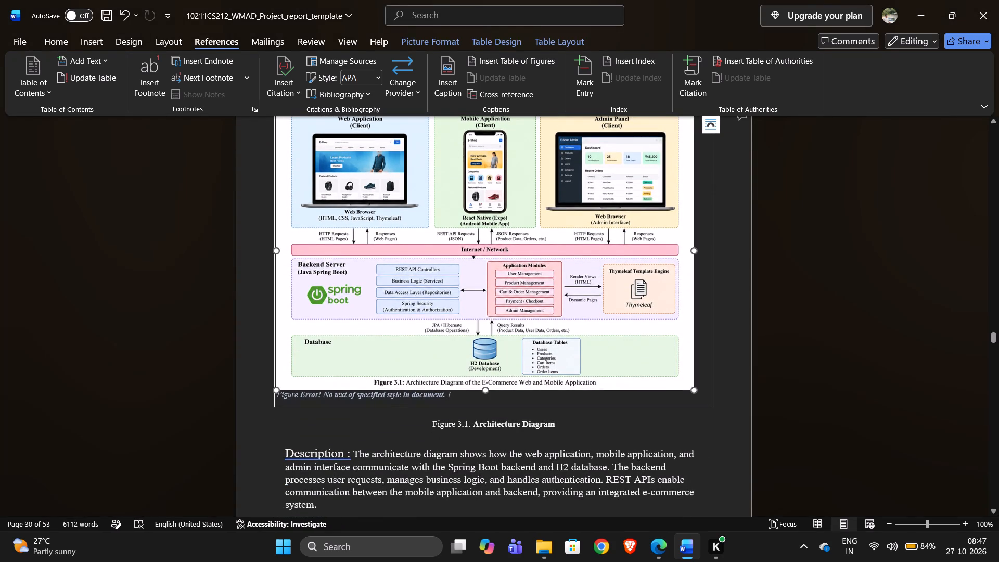
pyautogui.hotkey('ctrl', 'z')
pyautogui.scroll(-5, 426, 351)
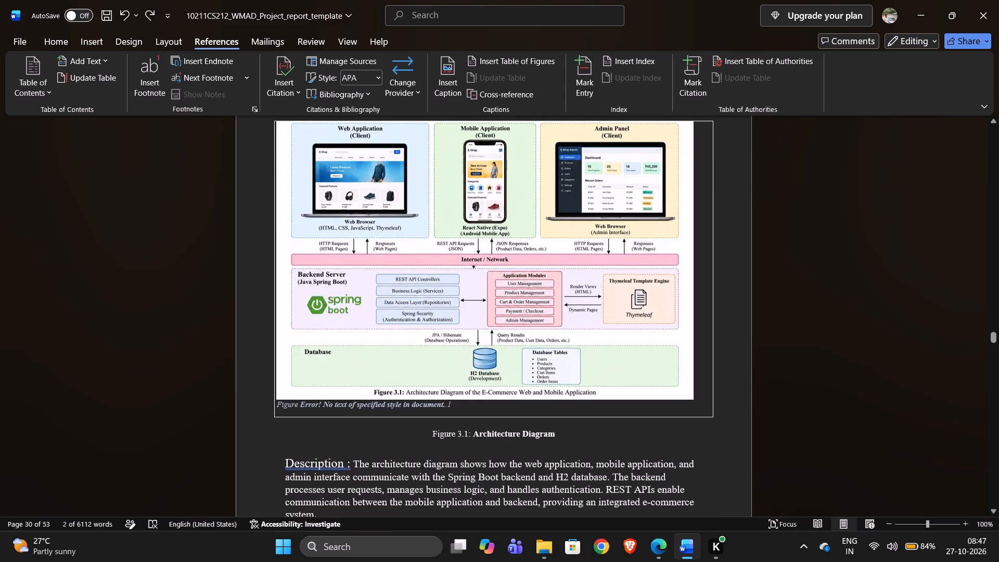
pyautogui.hotkey('ctrl', 'z')
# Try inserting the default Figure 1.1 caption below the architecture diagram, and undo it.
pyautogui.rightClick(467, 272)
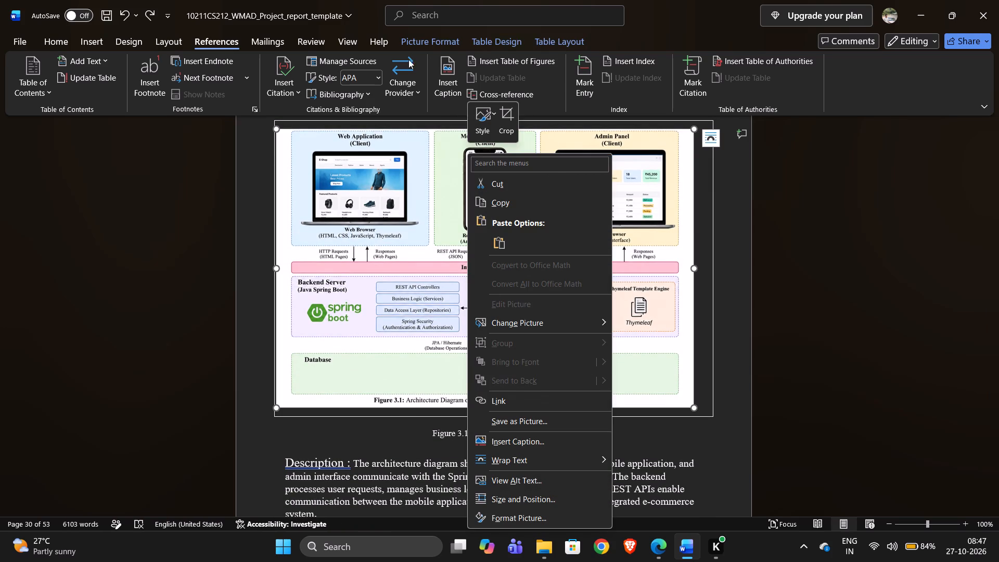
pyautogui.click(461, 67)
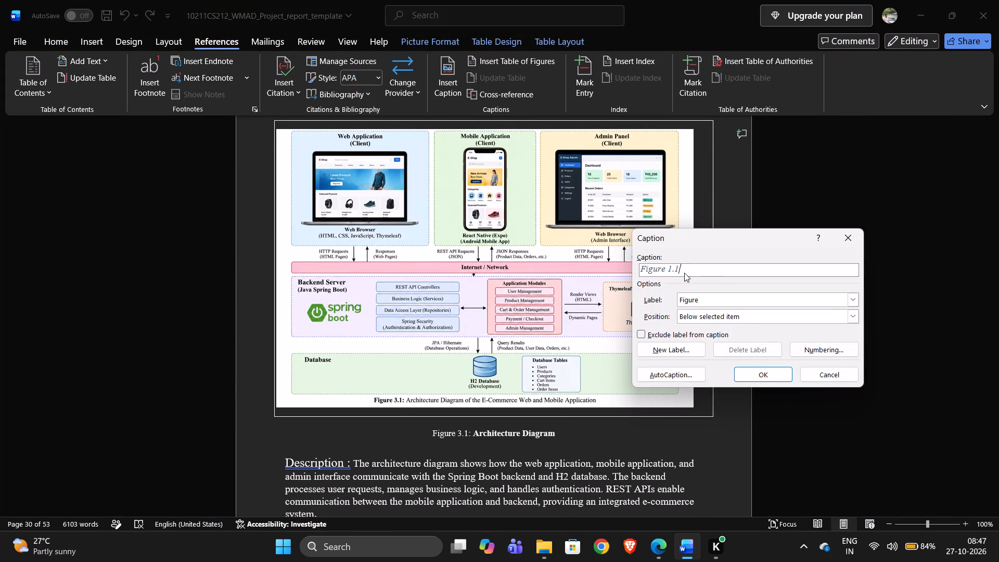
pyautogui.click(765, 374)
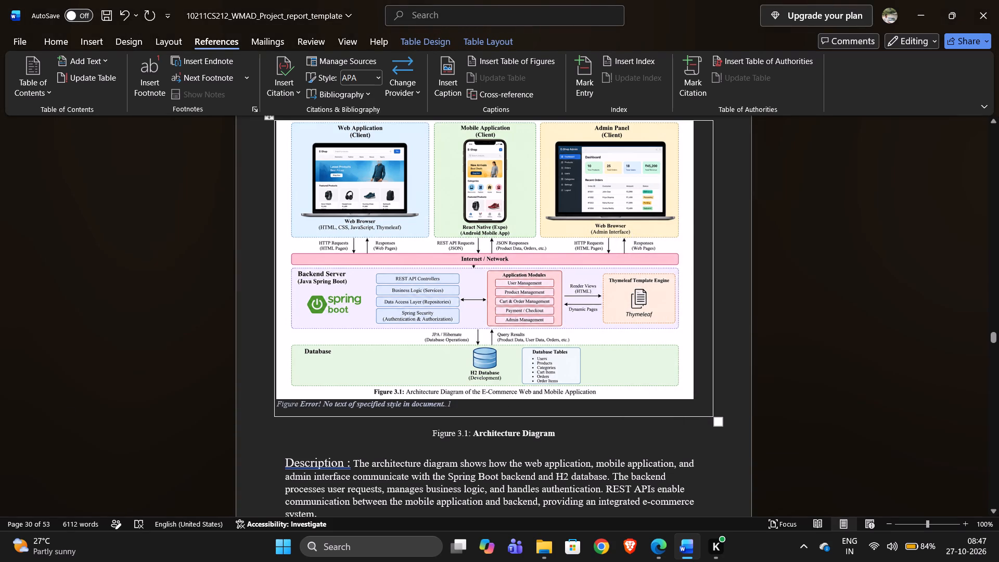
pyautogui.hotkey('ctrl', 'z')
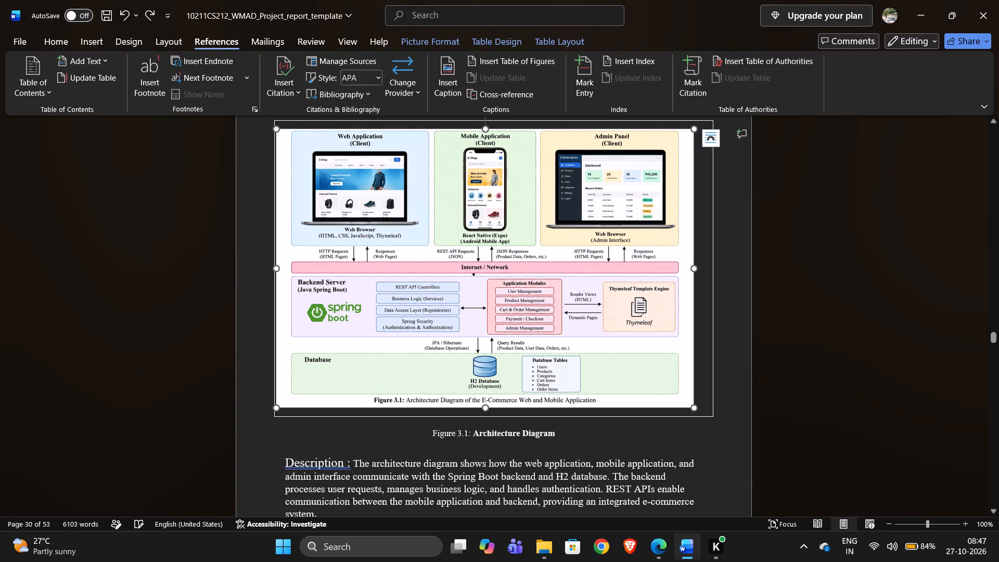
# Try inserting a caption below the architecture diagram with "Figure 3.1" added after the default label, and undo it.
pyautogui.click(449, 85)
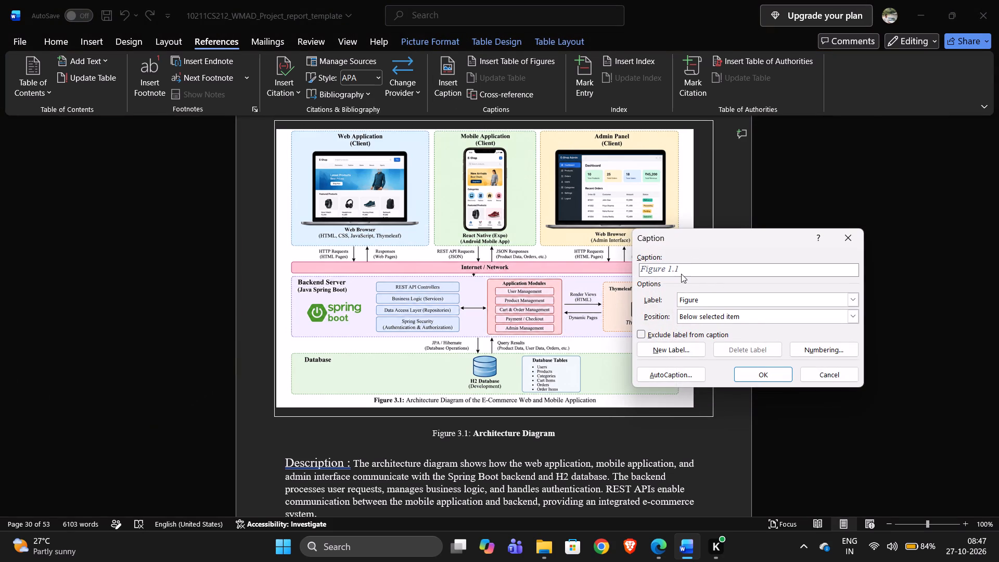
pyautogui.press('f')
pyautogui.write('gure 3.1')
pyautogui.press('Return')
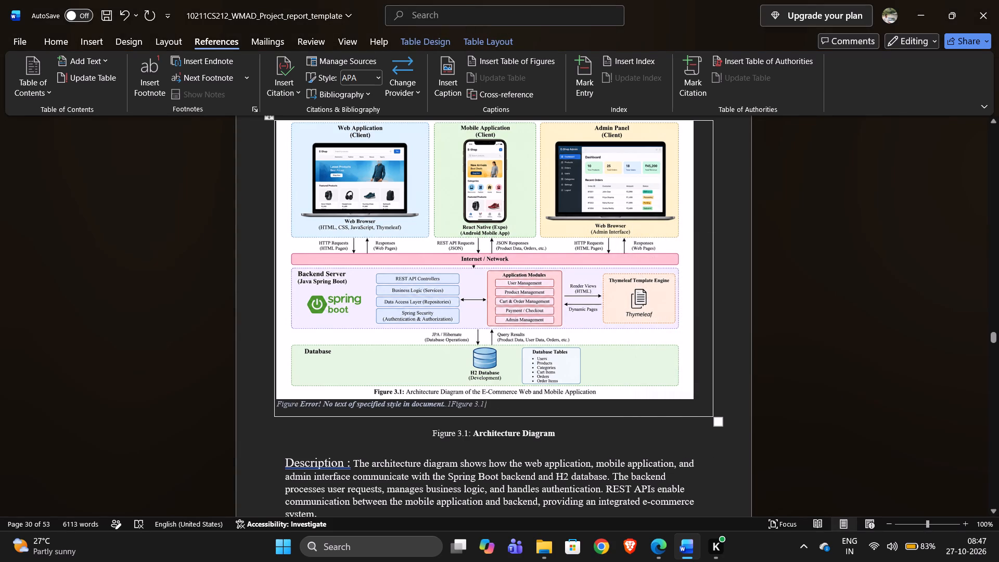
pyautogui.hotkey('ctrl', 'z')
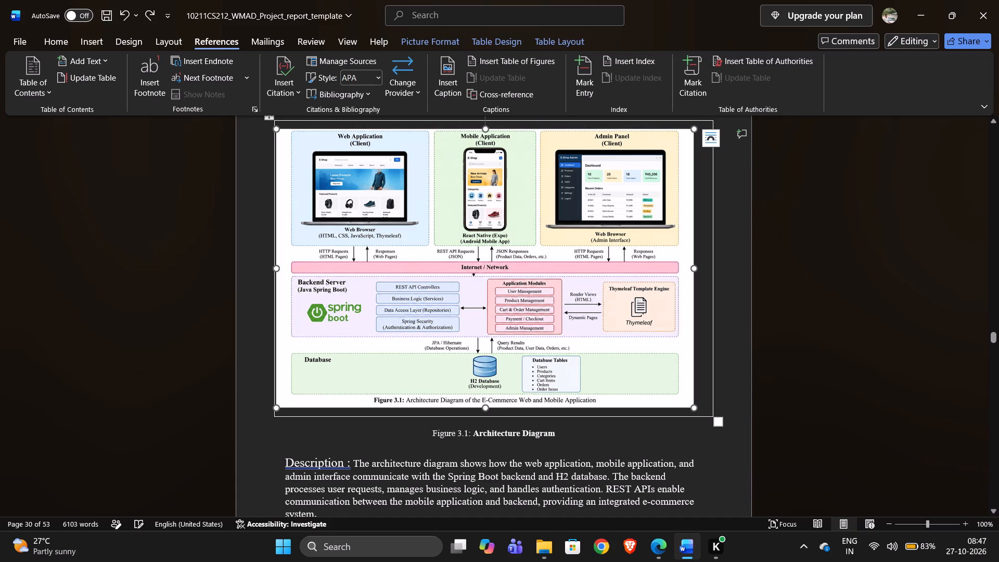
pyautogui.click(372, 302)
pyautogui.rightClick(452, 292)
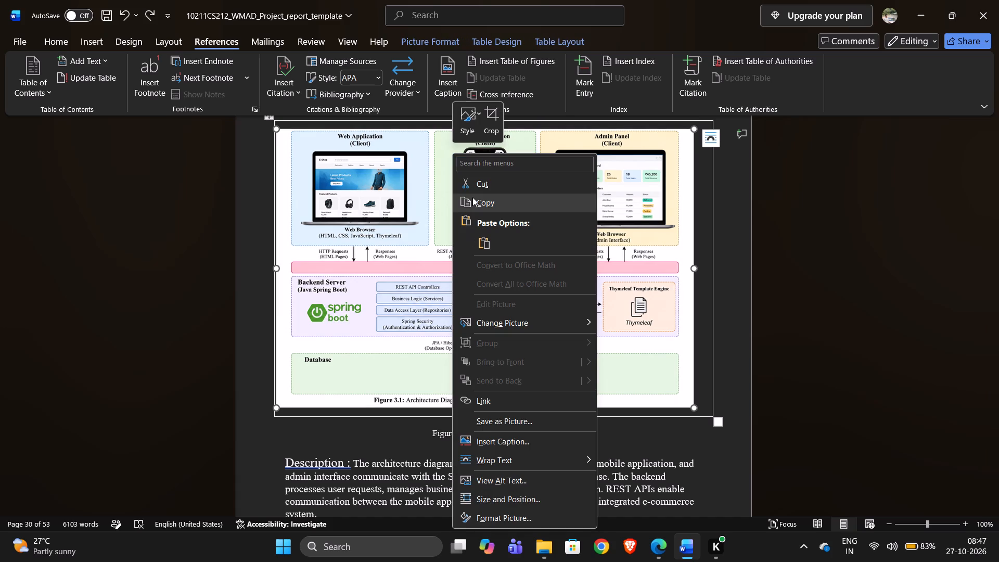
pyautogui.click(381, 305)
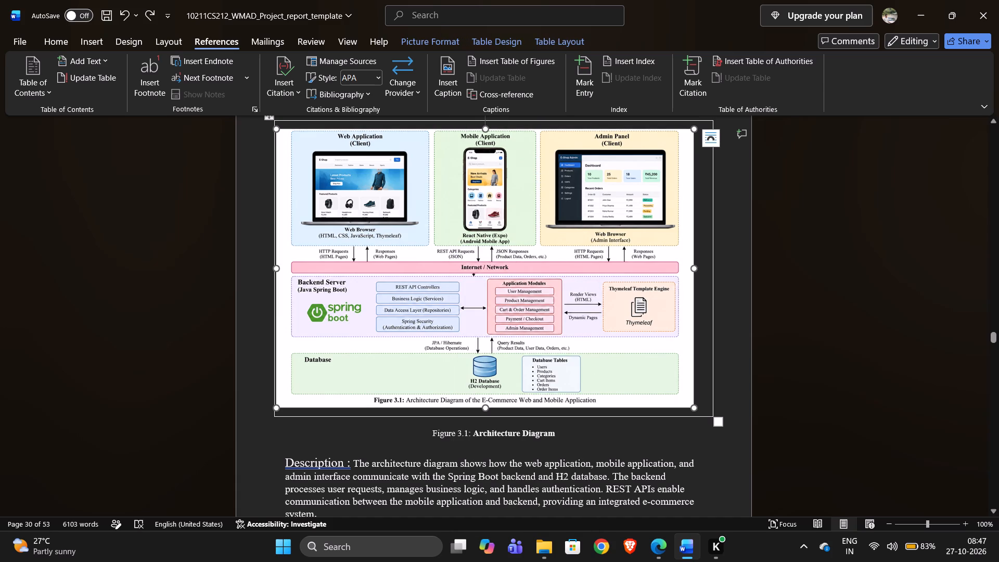
# Copy the existing "Figure 3.1: Architecture Diagram" line and insert a caption below the diagram with that text added after the default label.
pyautogui.click(451, 435)
pyautogui.doubleClick(451, 435)
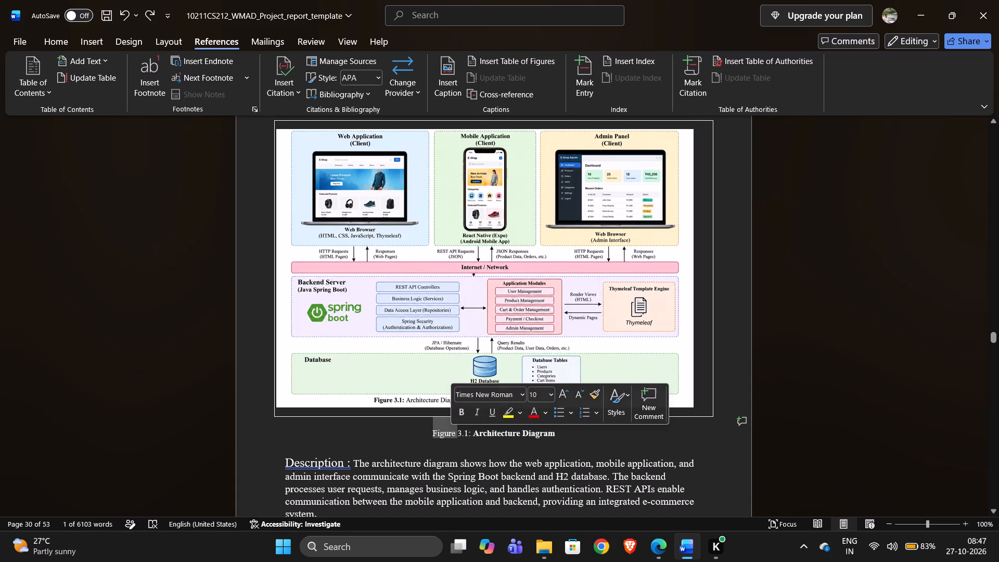
pyautogui.click(435, 438)
pyautogui.moveTo(427, 430); pyautogui.dragTo(562, 439)
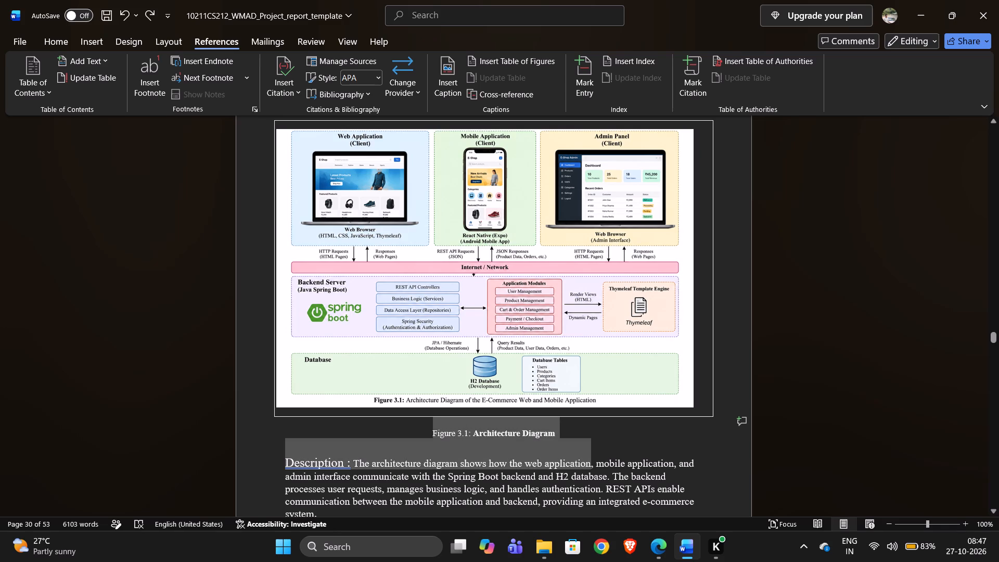
pyautogui.moveTo(562, 439); pyautogui.dragTo(550, 438)
pyautogui.hotkey('ctrl', 'c')
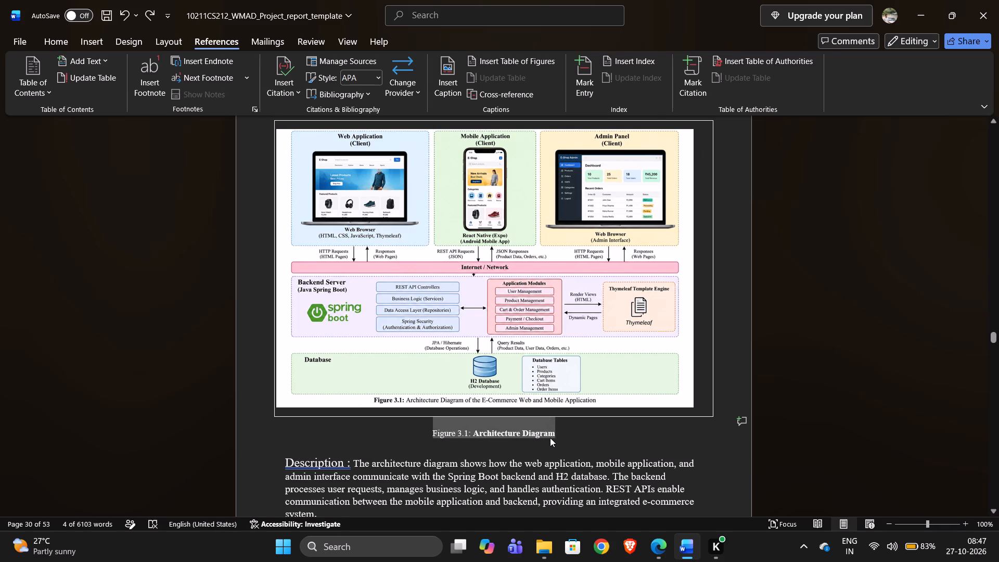
pyautogui.click(505, 314)
pyautogui.rightClick(505, 314)
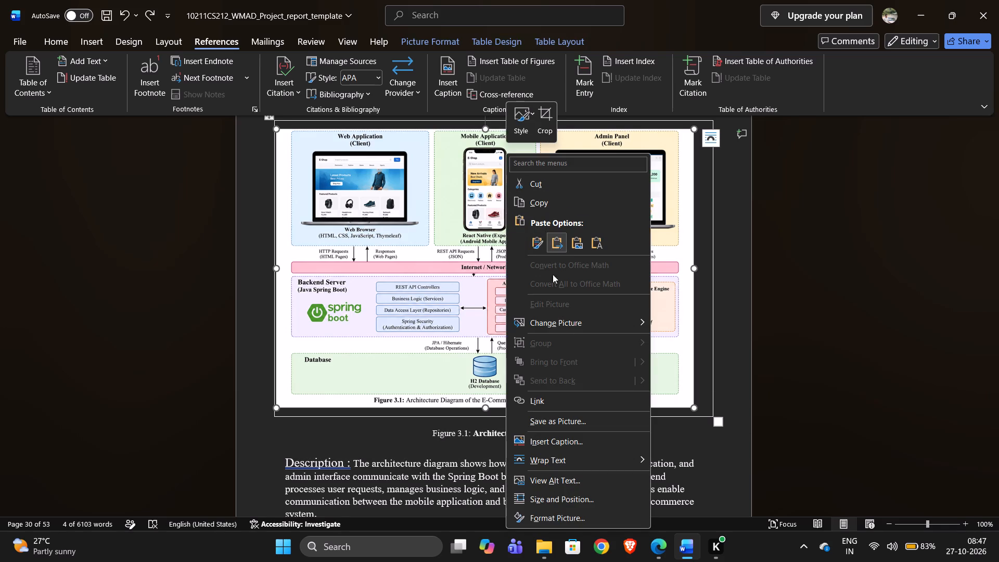
pyautogui.click(445, 86)
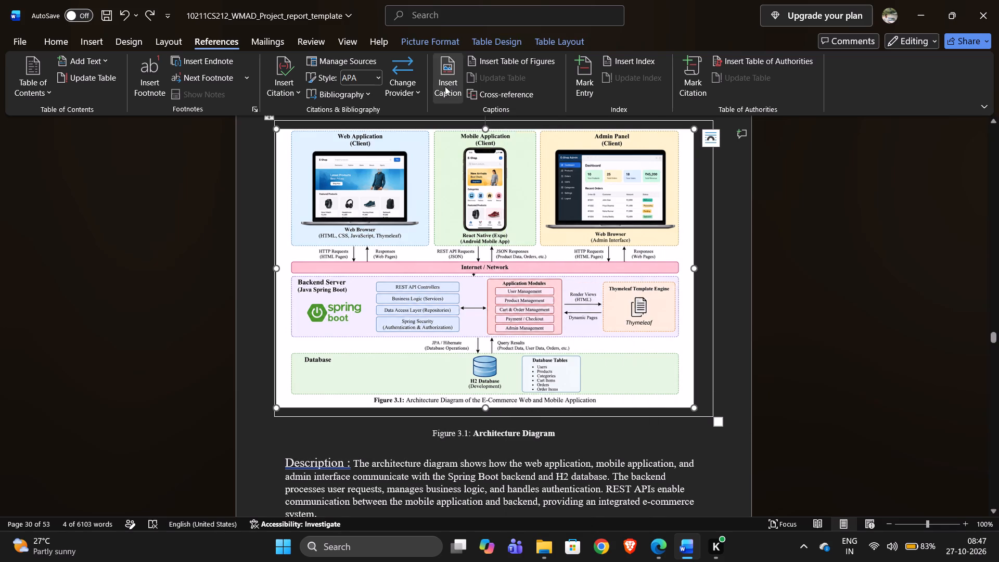
pyautogui.hotkey('ctrl', 'v')
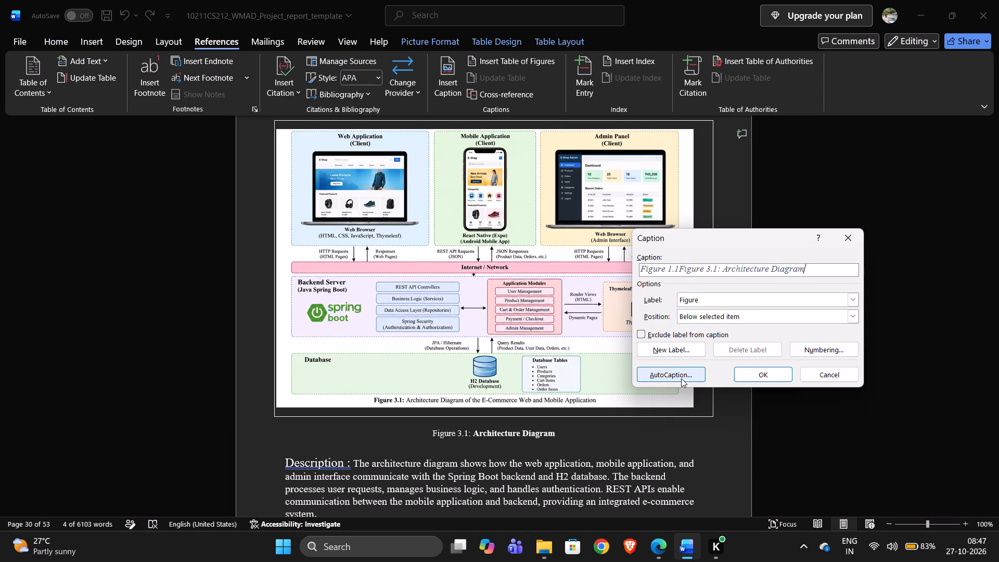
pyautogui.click(739, 378)
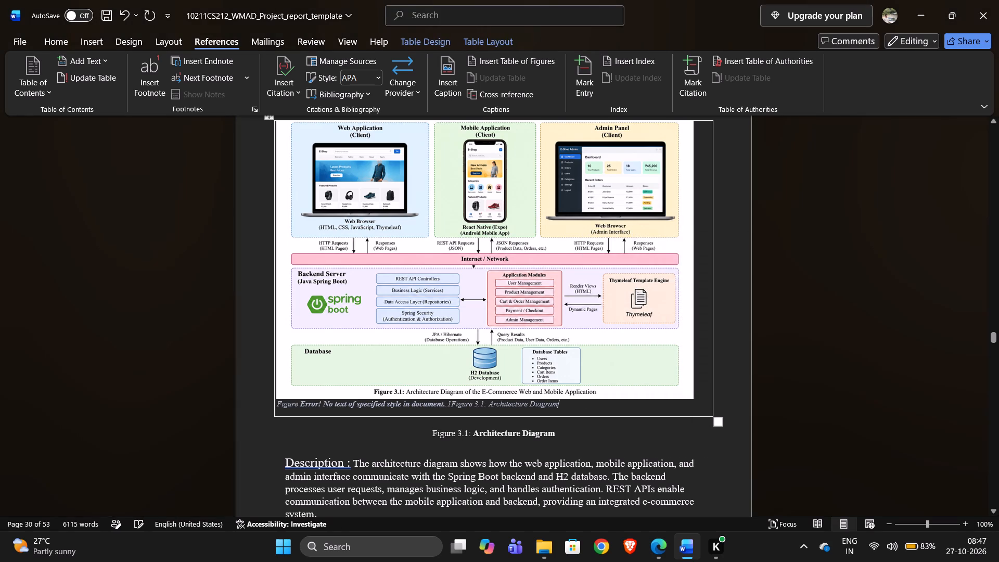
# Delete the automatic "Figure" label and the error text at the start of the new caption.
pyautogui.click(450, 404)
pyautogui.moveTo(450, 404); pyautogui.dragTo(276, 405)
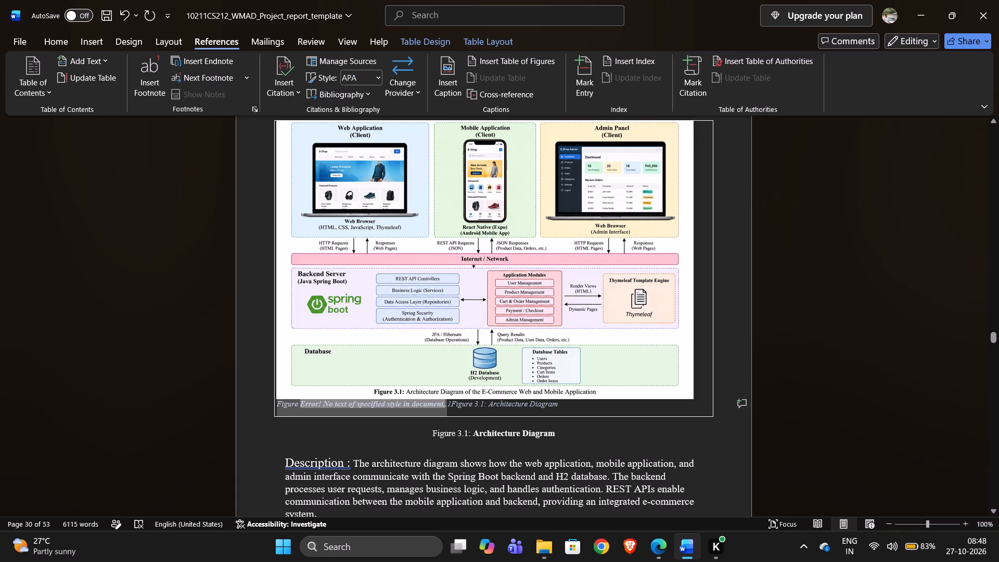
pyautogui.moveTo(276, 405); pyautogui.dragTo(274, 406)
pyautogui.press('BackSpace')
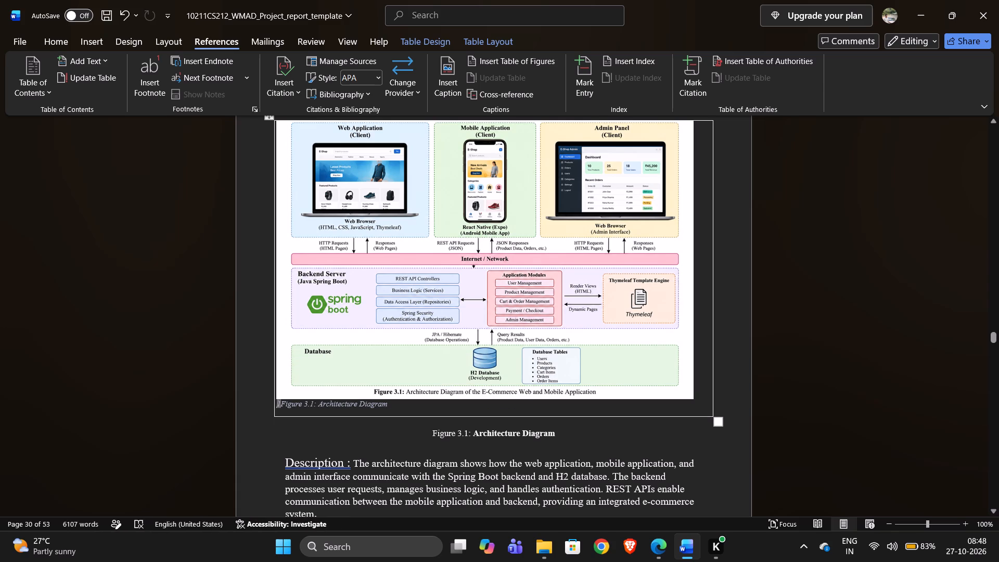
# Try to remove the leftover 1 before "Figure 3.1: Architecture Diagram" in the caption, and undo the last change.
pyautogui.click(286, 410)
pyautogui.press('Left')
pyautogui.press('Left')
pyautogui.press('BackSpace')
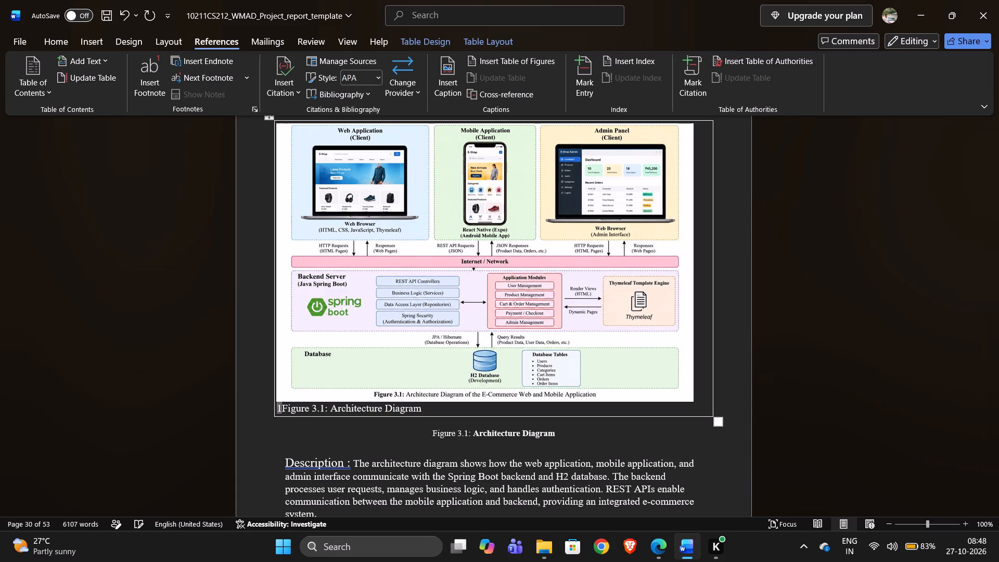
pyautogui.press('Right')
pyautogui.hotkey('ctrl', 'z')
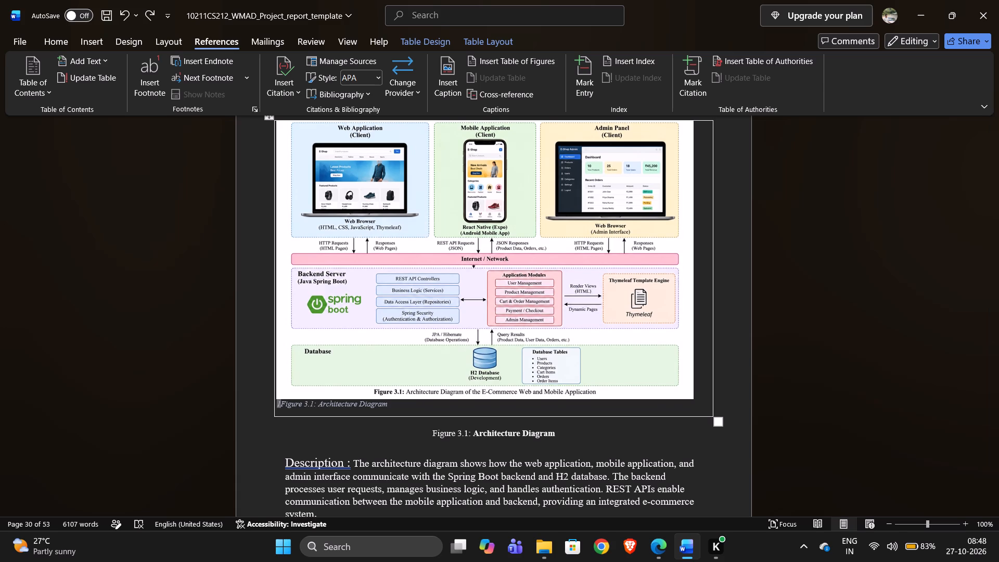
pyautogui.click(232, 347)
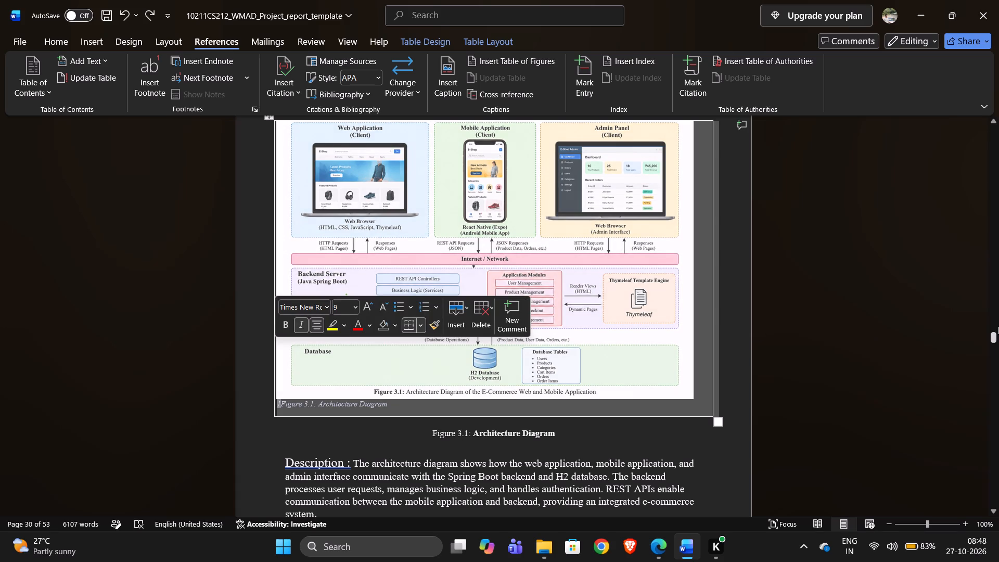
# Replace the existing table of figures under LIST OF FIGURES with a new one for the Figure caption label.
pyautogui.moveTo(995, 335); pyautogui.dragTo(998, 100)
pyautogui.click(998, 103)
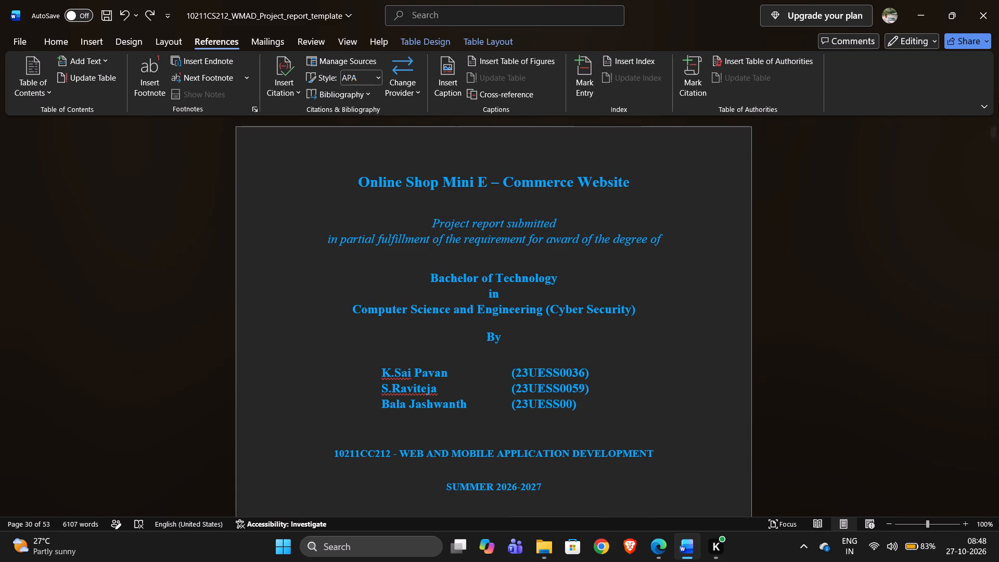
pyautogui.moveTo(996, 130); pyautogui.dragTo(996, 152)
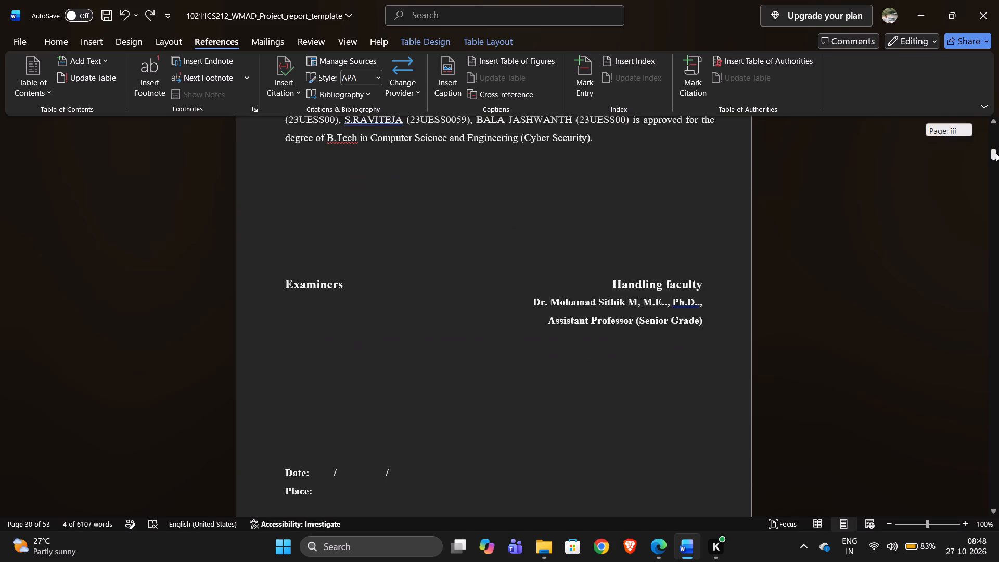
pyautogui.moveTo(996, 152); pyautogui.dragTo(998, 156)
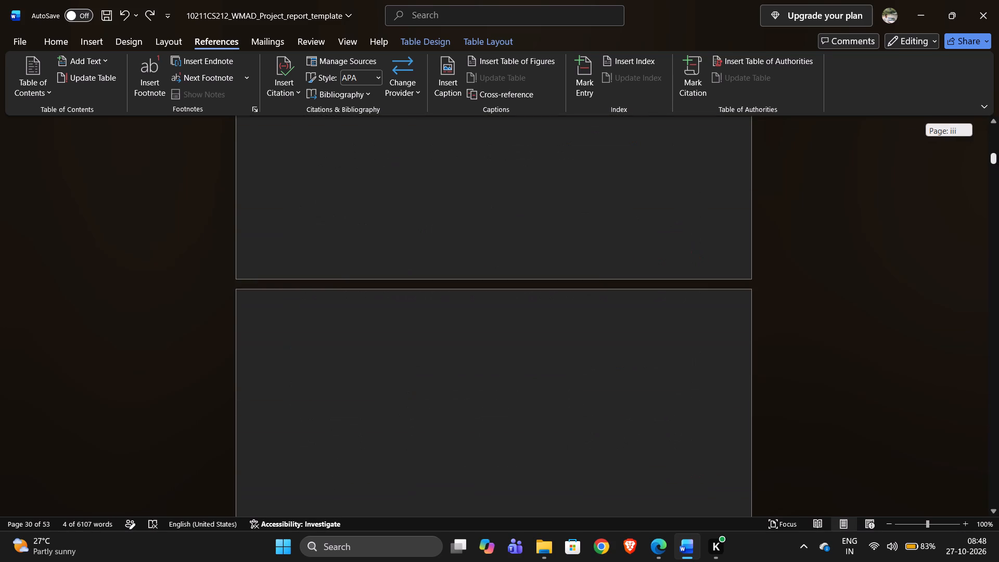
pyautogui.moveTo(998, 156); pyautogui.dragTo(997, 168)
pyautogui.scroll(-11, 545, 217)
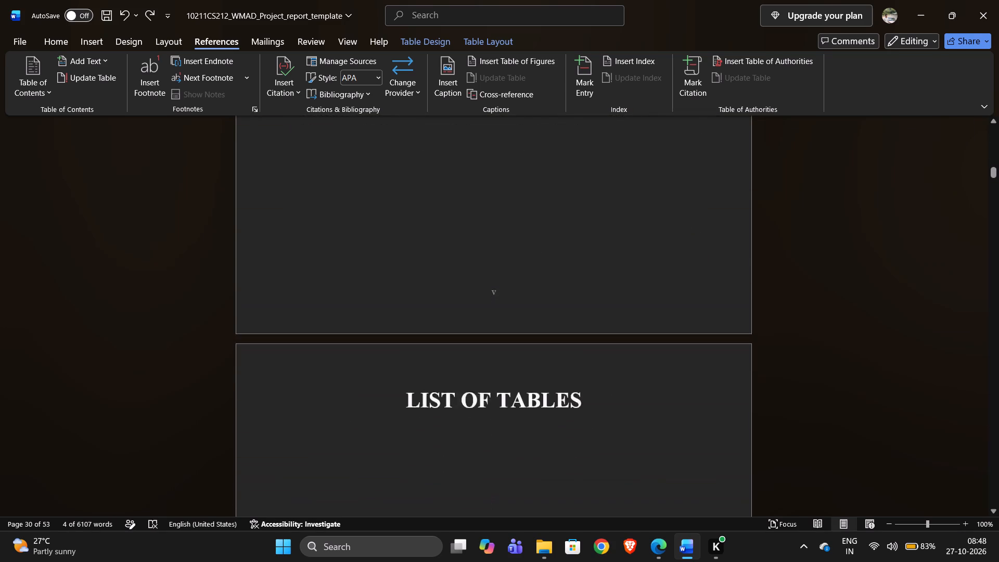
pyautogui.scroll(-4, 533, 247)
pyautogui.scroll(10, 533, 252)
pyautogui.scroll(-1, 533, 252)
pyautogui.scroll(1, 533, 252)
pyautogui.scroll(-1, 533, 252)
pyautogui.scroll(6, 533, 252)
pyautogui.scroll(-3, 533, 252)
pyautogui.scroll(8, 533, 252)
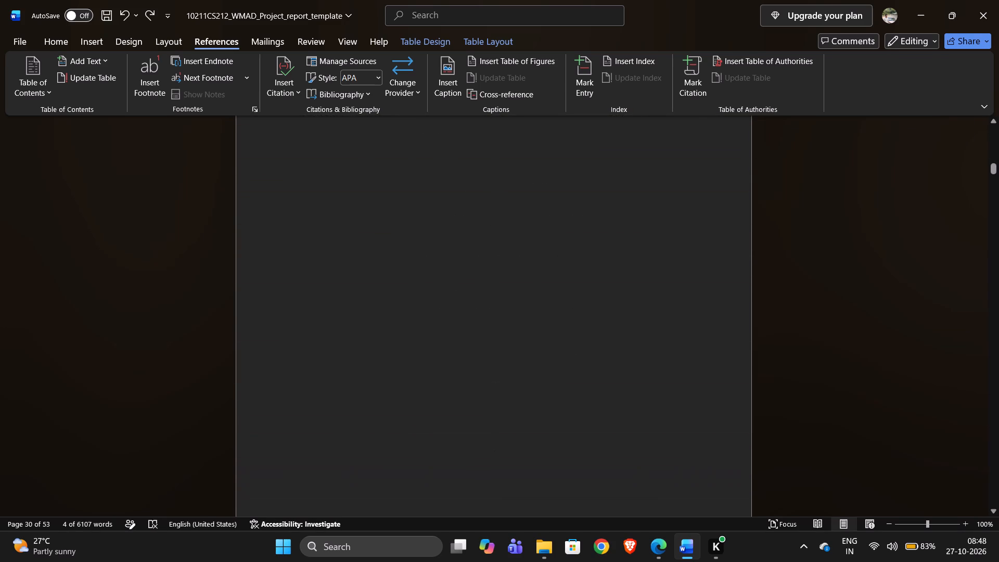
pyautogui.scroll(-1, 533, 252)
pyautogui.scroll(1, 533, 252)
pyautogui.scroll(-1, 533, 252)
pyautogui.scroll(8, 533, 252)
pyautogui.click(586, 318)
pyautogui.moveTo(586, 318); pyautogui.dragTo(275, 324)
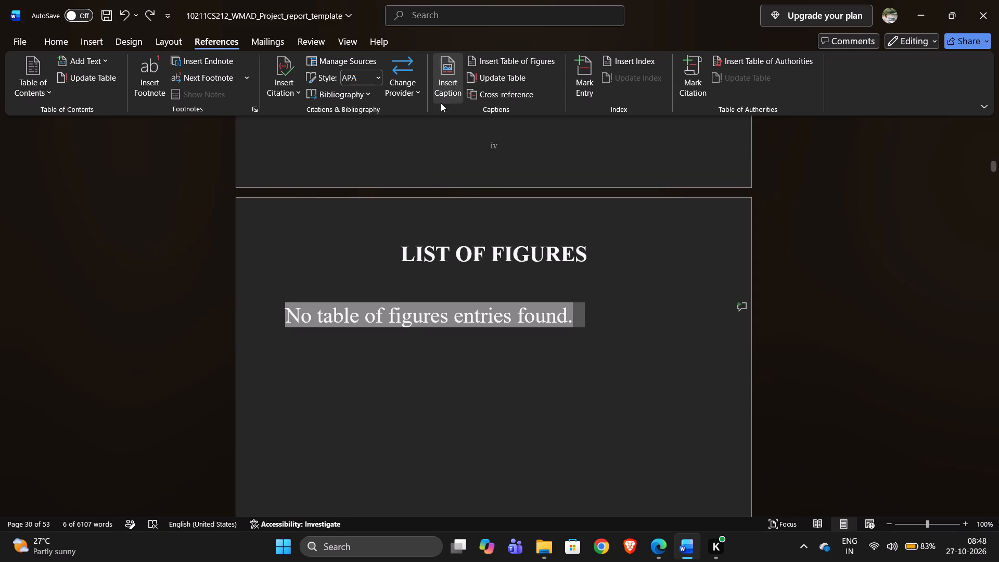
pyautogui.click(485, 59)
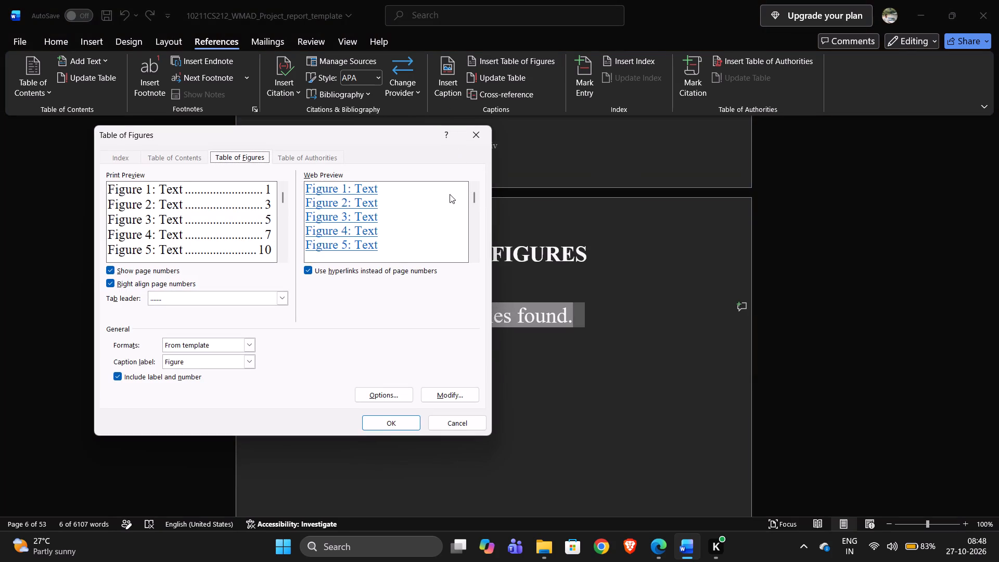
pyautogui.click(382, 425)
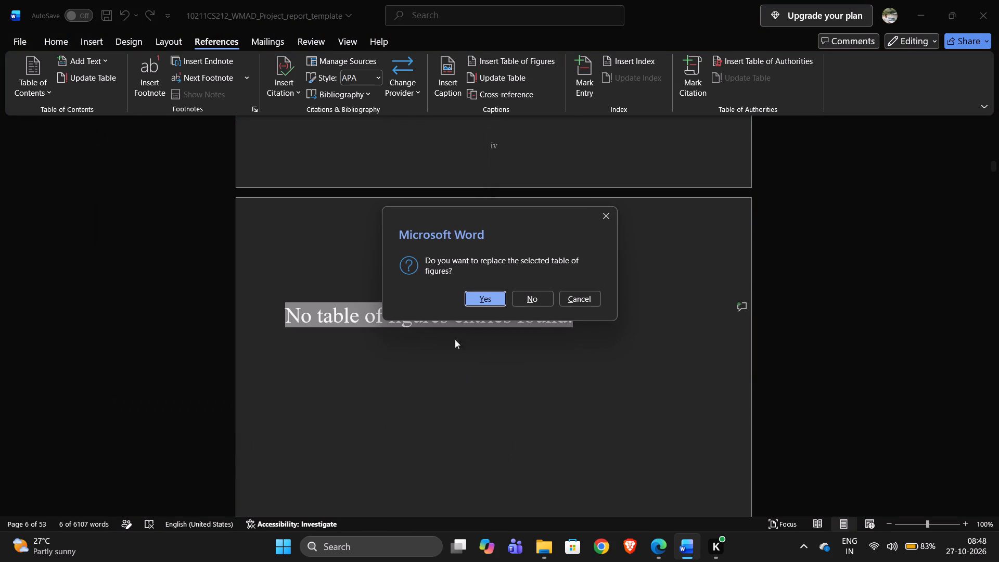
pyautogui.click(497, 296)
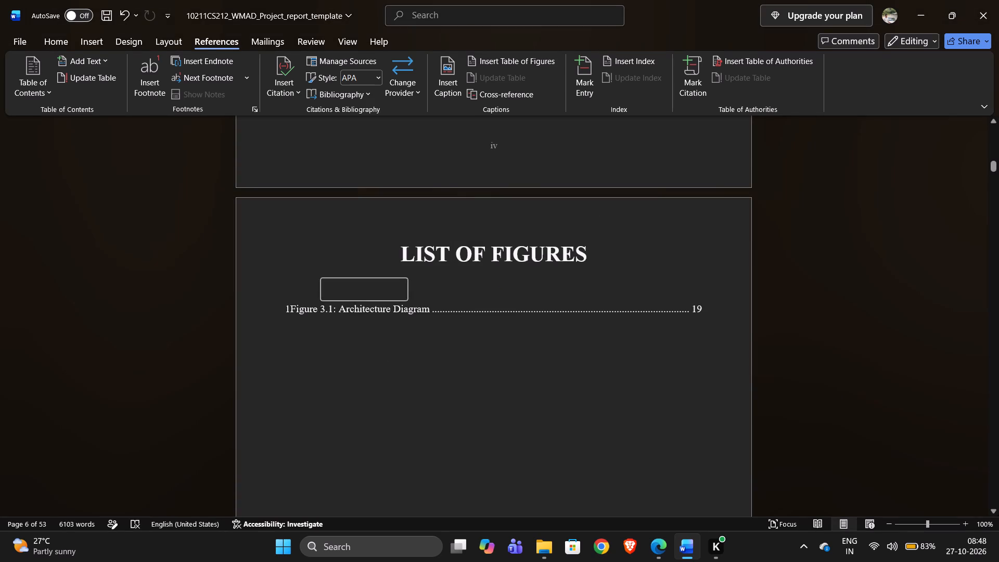
# Delete the stray 1 before "Figure 3.1: Architecture Diagram" in the List of Figures entry.
pyautogui.click(288, 309)
pyautogui.press('BackSpace')
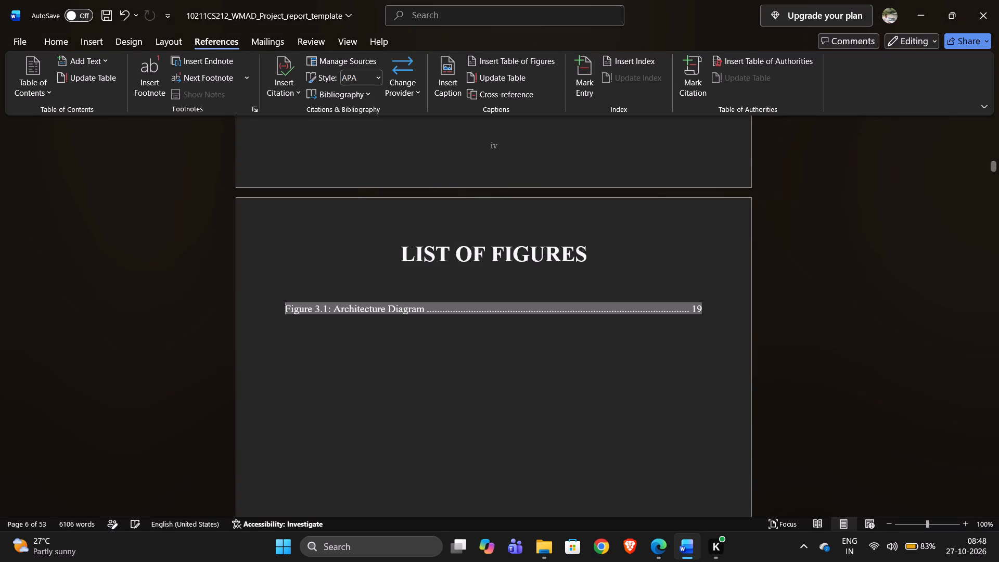
pyautogui.click(315, 418)
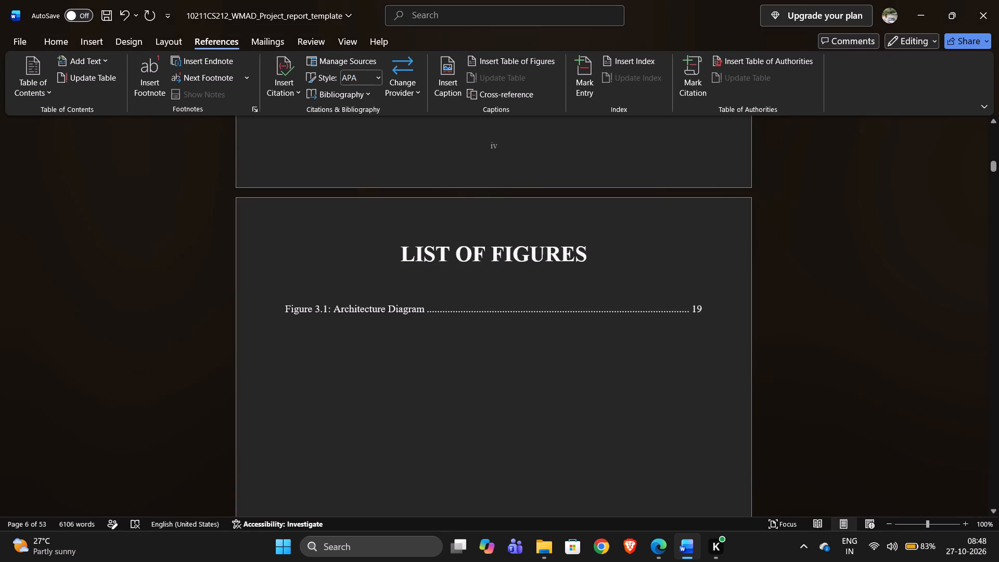
pyautogui.click(334, 304)
pyautogui.click(327, 343)
# Search the document for "archite" and delete the duplicate centred "Figure 3.1: Architecture Diagram" line below the architecture diagram.
pyautogui.scroll(-3, 683, 300)
pyautogui.scroll(-3, 755, 299)
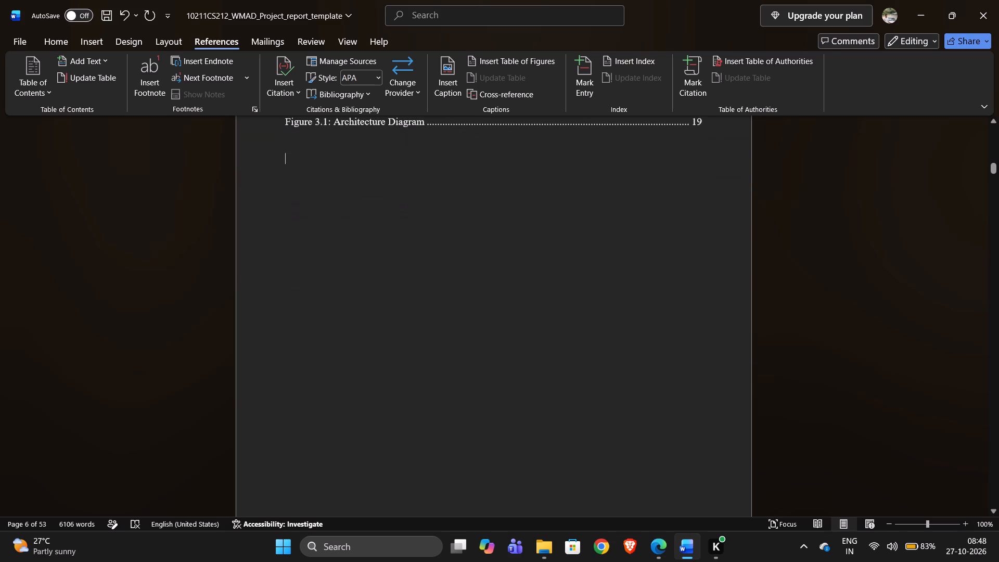
pyautogui.moveTo(992, 166); pyautogui.dragTo(998, 187)
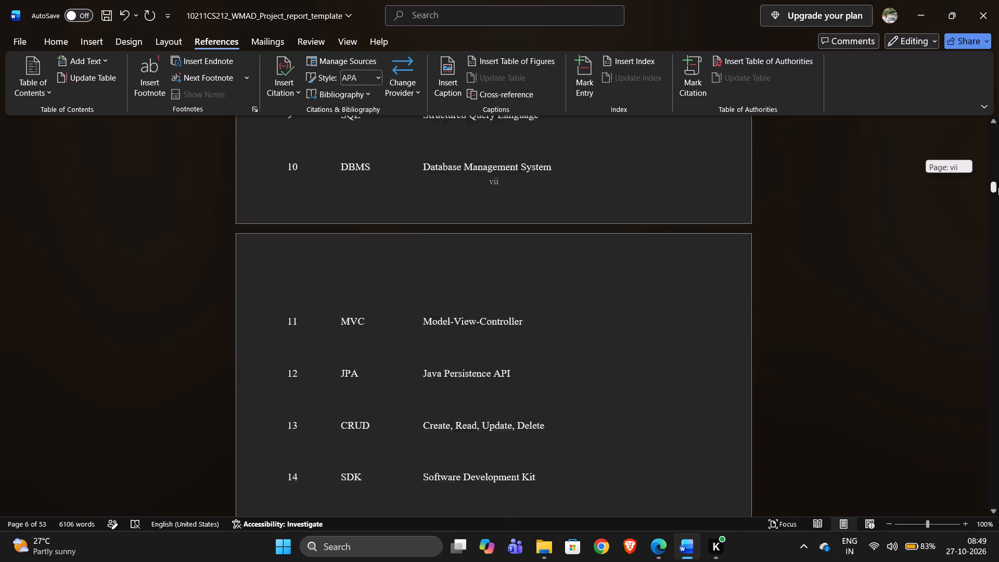
pyautogui.moveTo(998, 187); pyautogui.dragTo(998, 217)
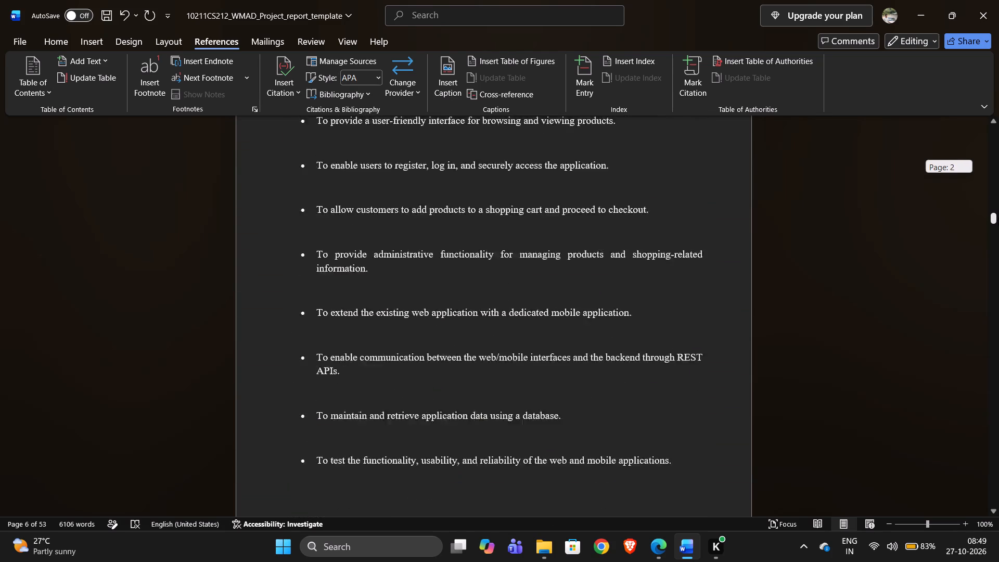
pyautogui.moveTo(998, 217); pyautogui.dragTo(998, 270)
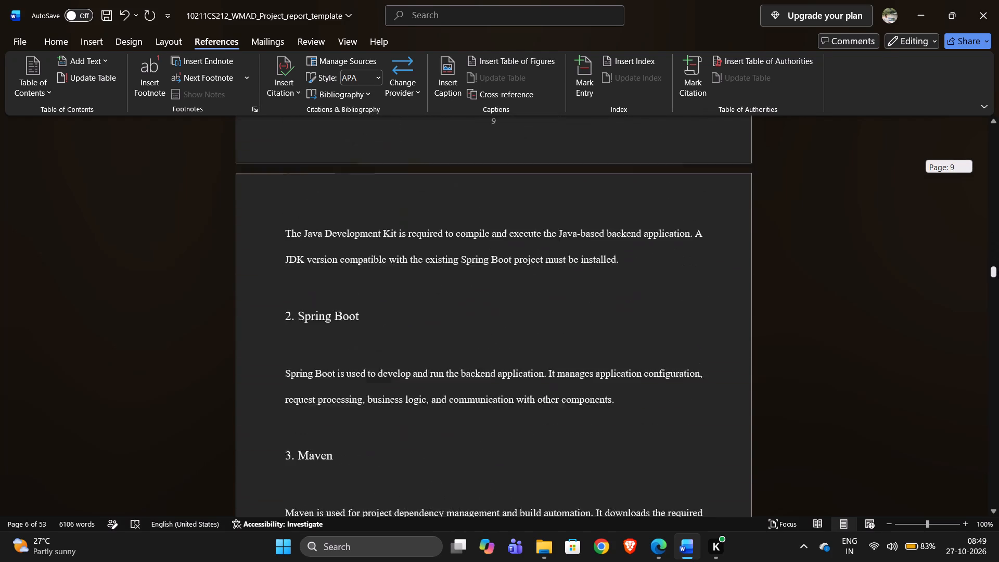
pyautogui.moveTo(998, 270); pyautogui.dragTo(997, 284)
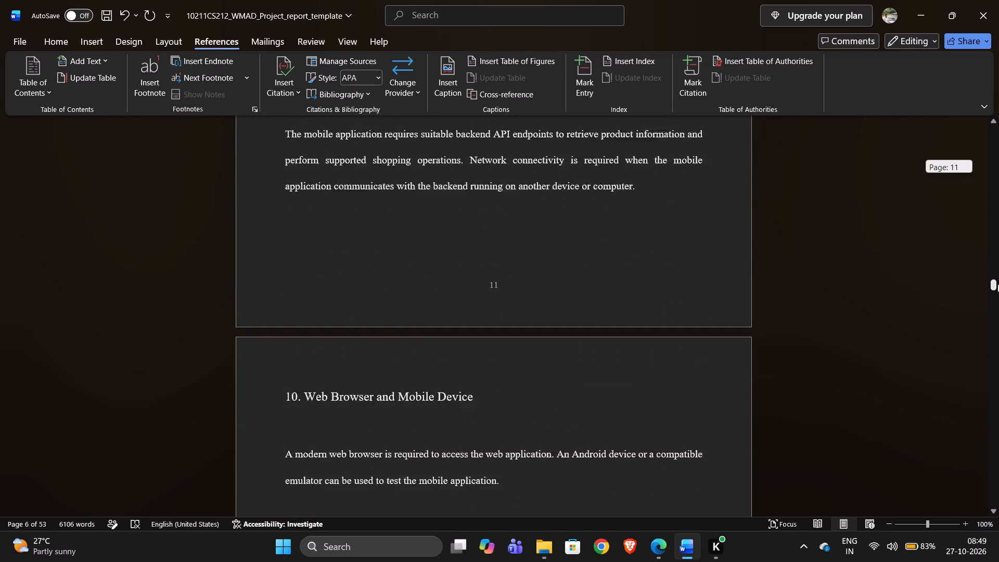
pyautogui.moveTo(997, 284); pyautogui.dragTo(997, 303)
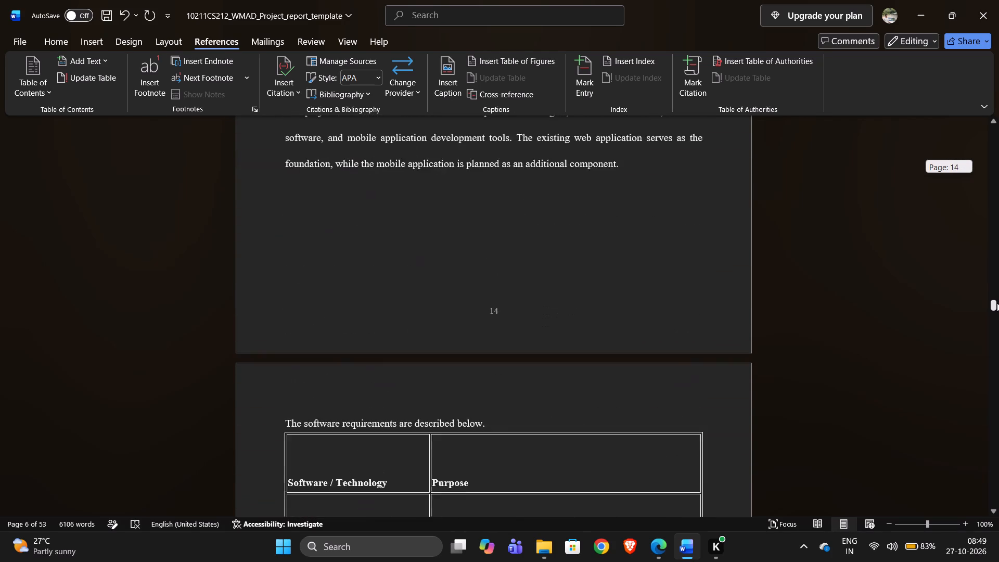
pyautogui.moveTo(997, 303); pyautogui.dragTo(997, 322)
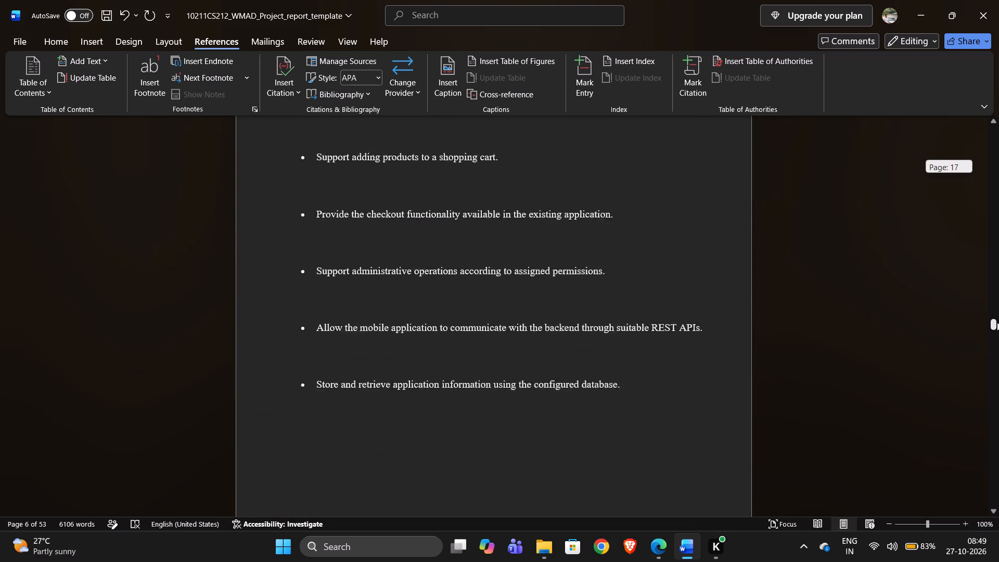
pyautogui.moveTo(997, 322); pyautogui.dragTo(997, 328)
pyautogui.click(764, 333)
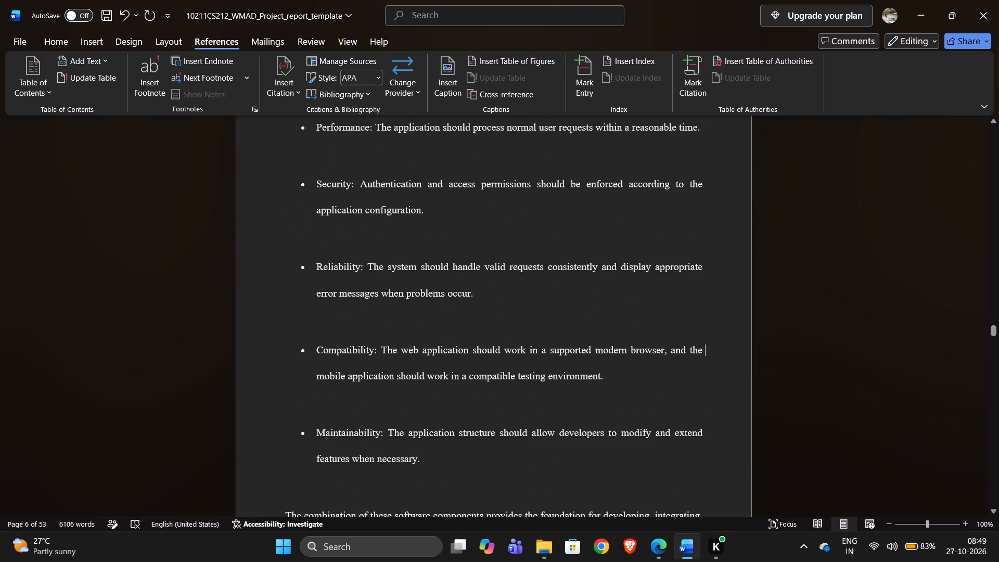
pyautogui.hotkey('ctrl', 'f')
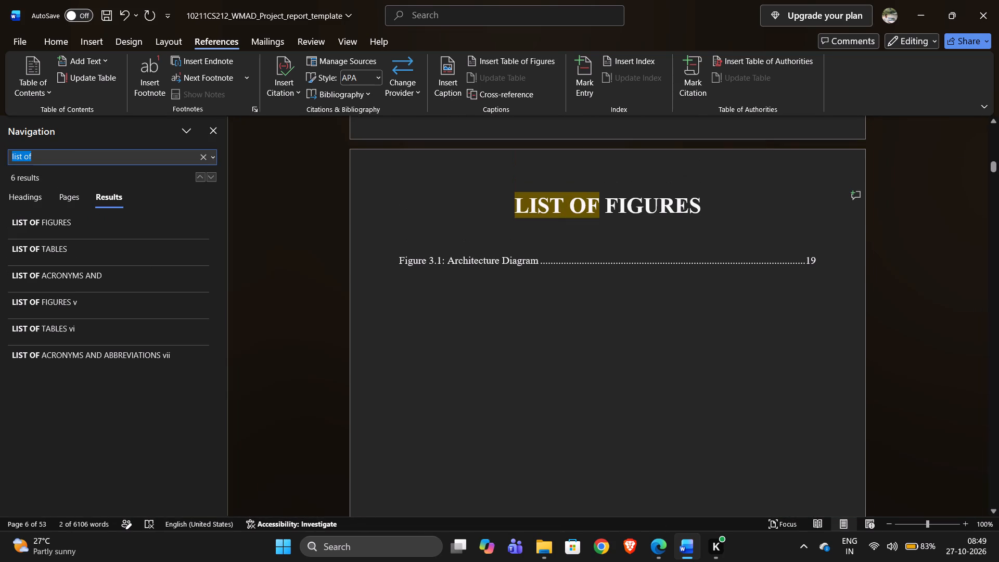
pyautogui.press('l')
pyautogui.press('BackSpace')
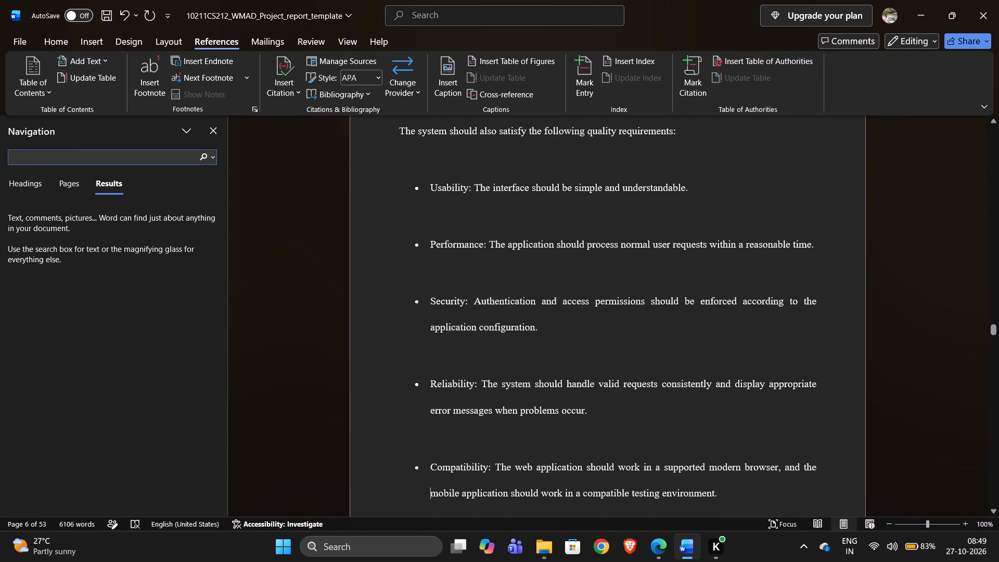
pyautogui.write('archite')
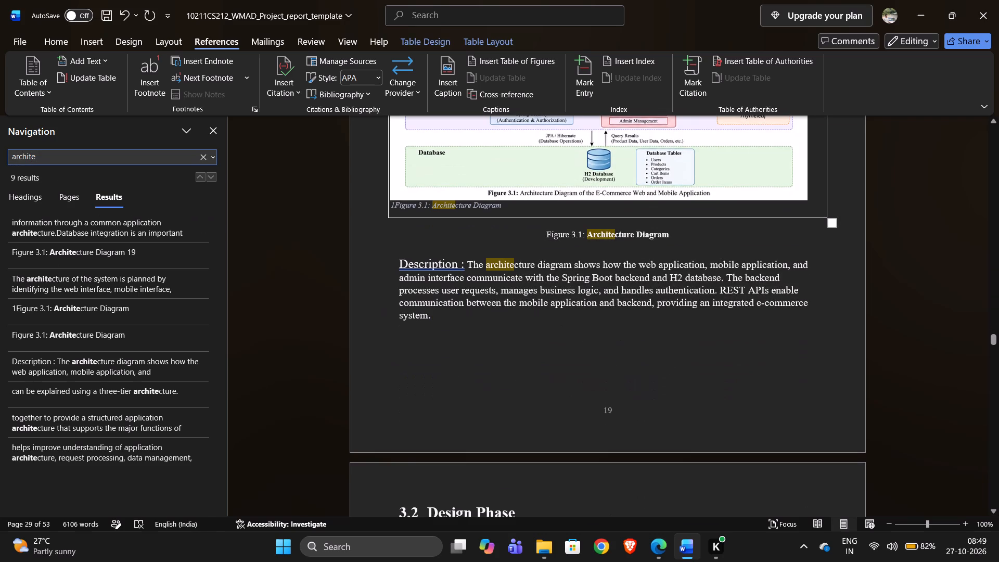
pyautogui.click(677, 234)
pyautogui.click(473, 237)
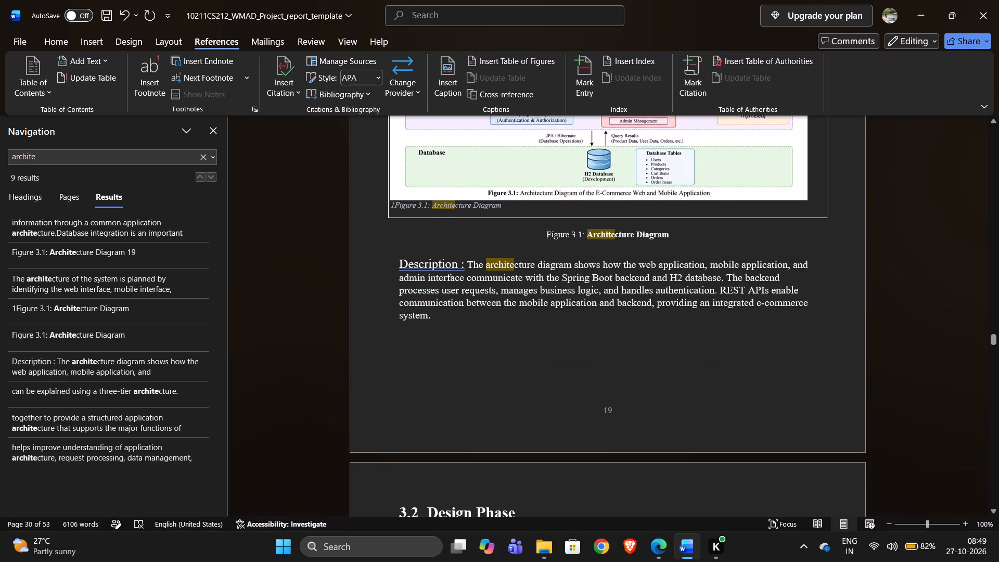
pyautogui.click(402, 206)
pyautogui.click(421, 240)
pyautogui.click(658, 244)
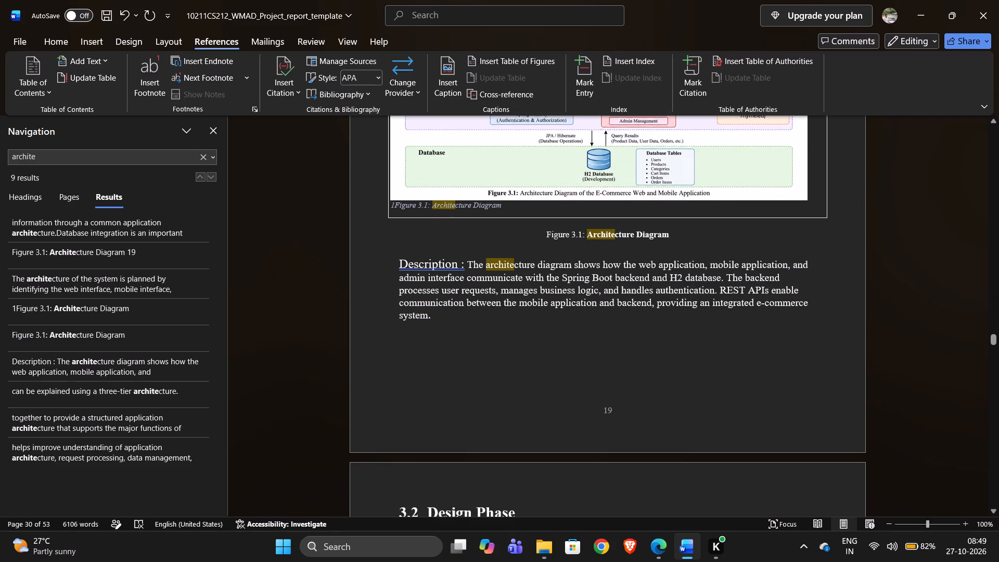
pyautogui.click(668, 237)
pyautogui.moveTo(668, 237); pyautogui.dragTo(504, 239)
pyautogui.press('BackSpace')
# Start a caption below the Data Flow Diagram picture in section 3.2.1, adding a space after the default Figure label.
pyautogui.scroll(-2, 408, 162)
pyautogui.scroll(1, 423, 170)
pyautogui.scroll(-5, 438, 179)
pyautogui.scroll(-4, 556, 238)
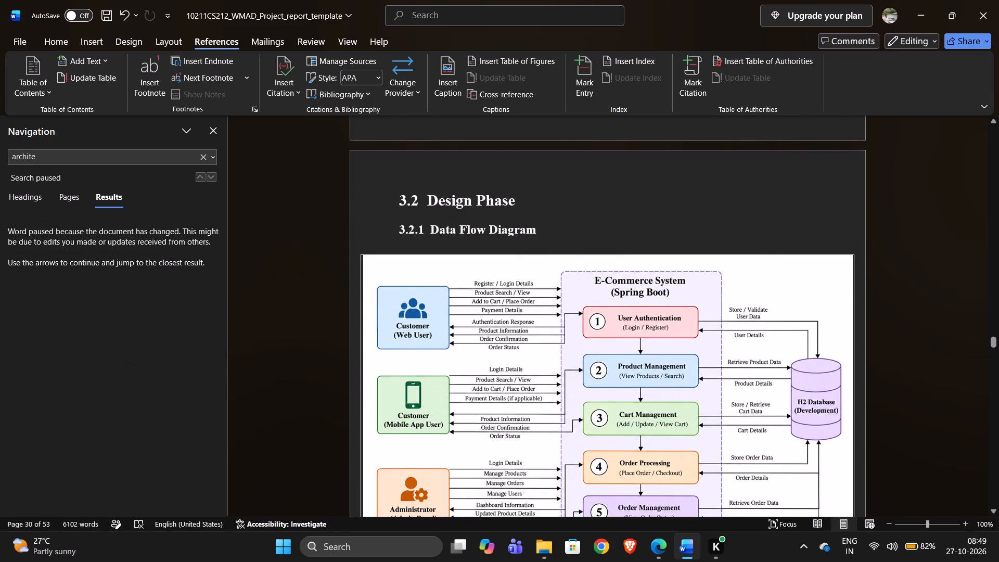
pyautogui.scroll(-3, 496, 315)
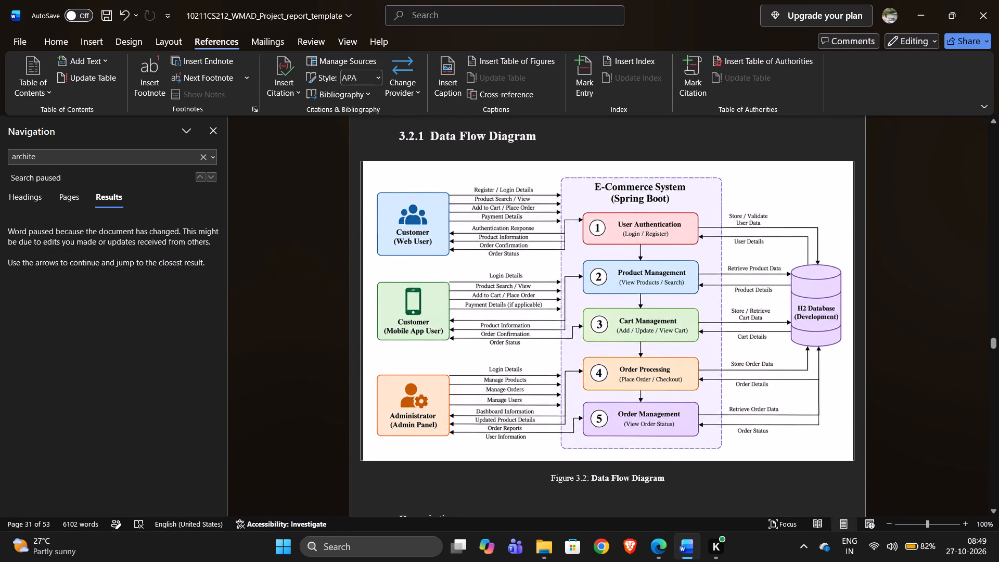
pyautogui.click(610, 475)
pyautogui.click(530, 347)
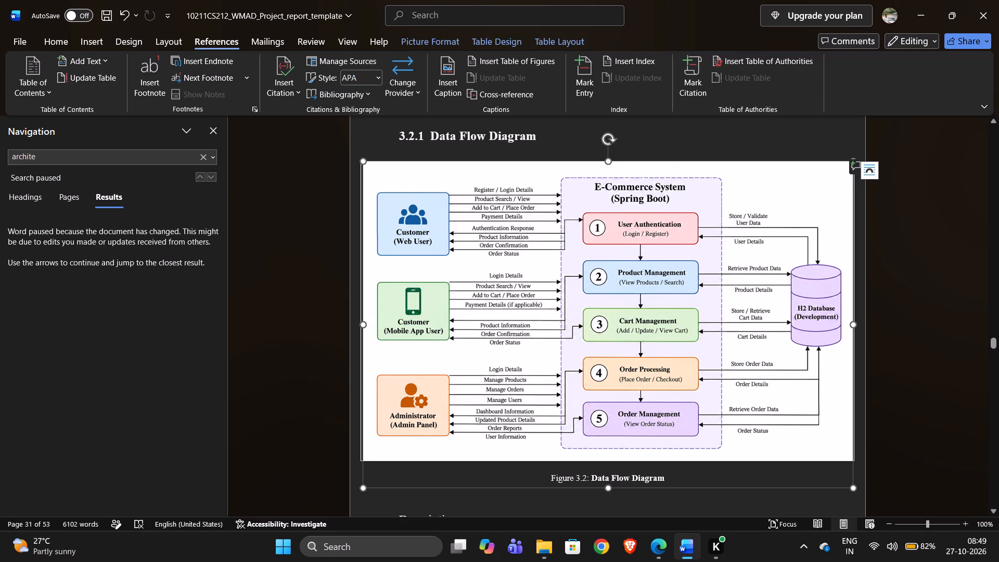
pyautogui.click(620, 345)
pyautogui.rightClick(587, 308)
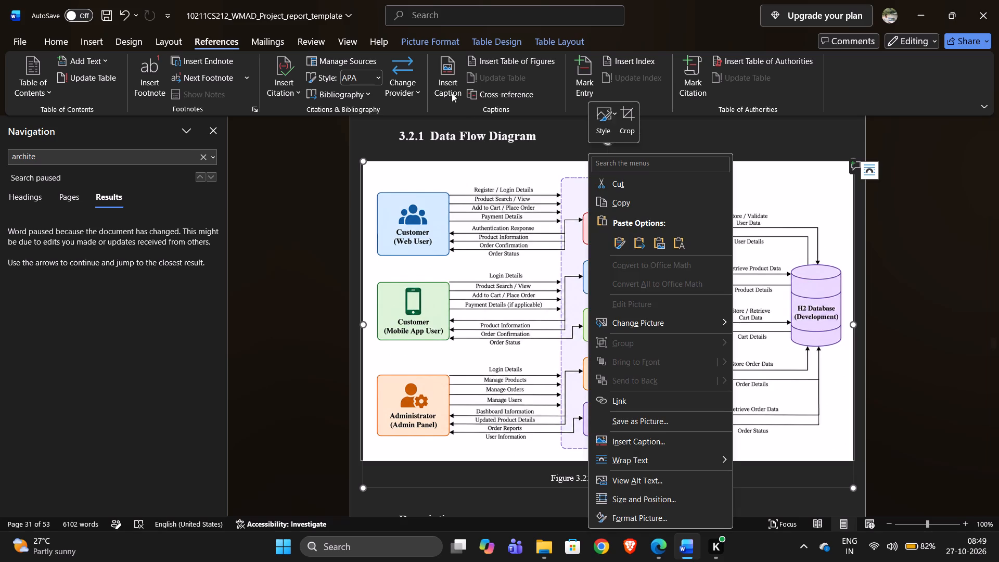
pyautogui.click(445, 87)
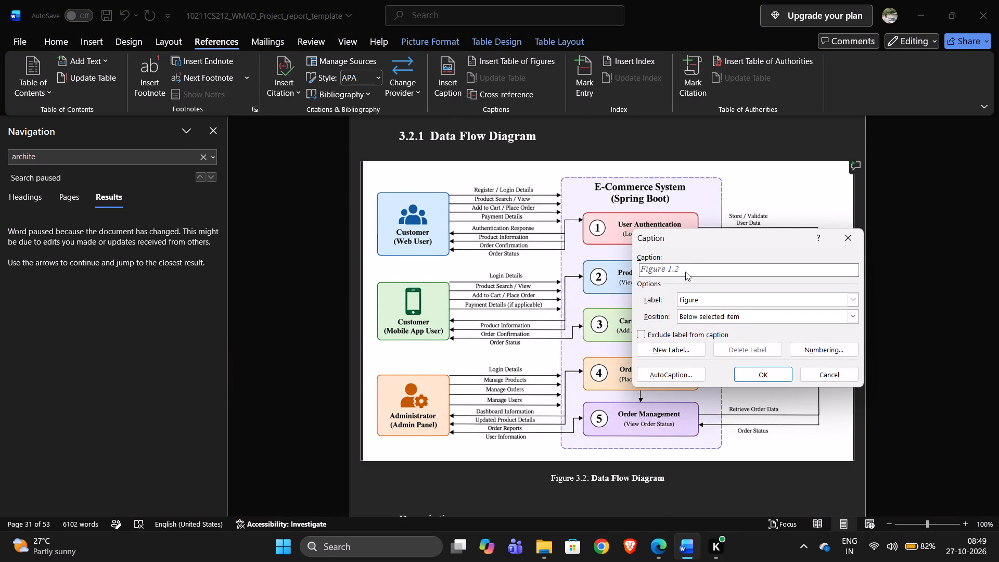
pyautogui.click(685, 272)
pyautogui.click(696, 271)
pyautogui.press('space')
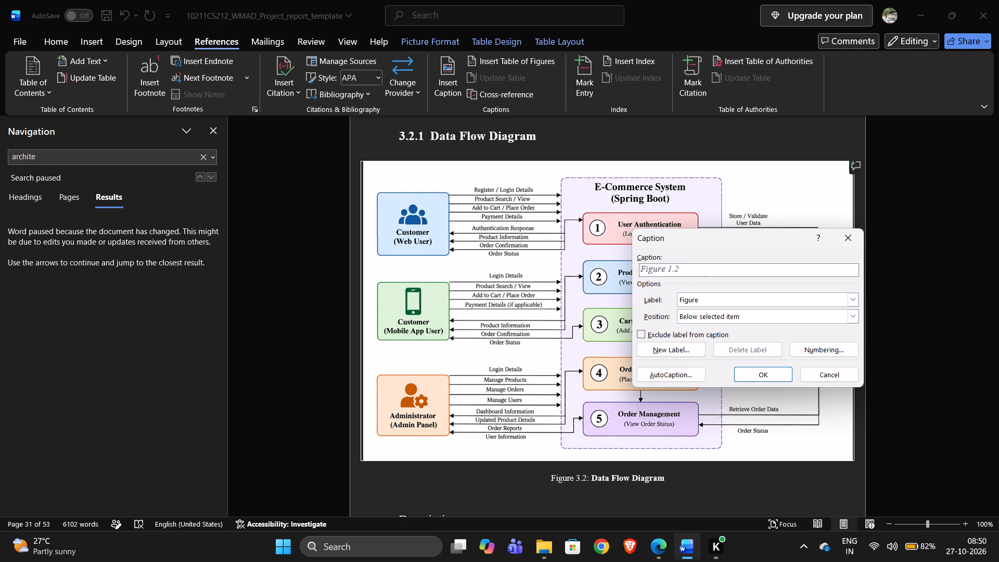
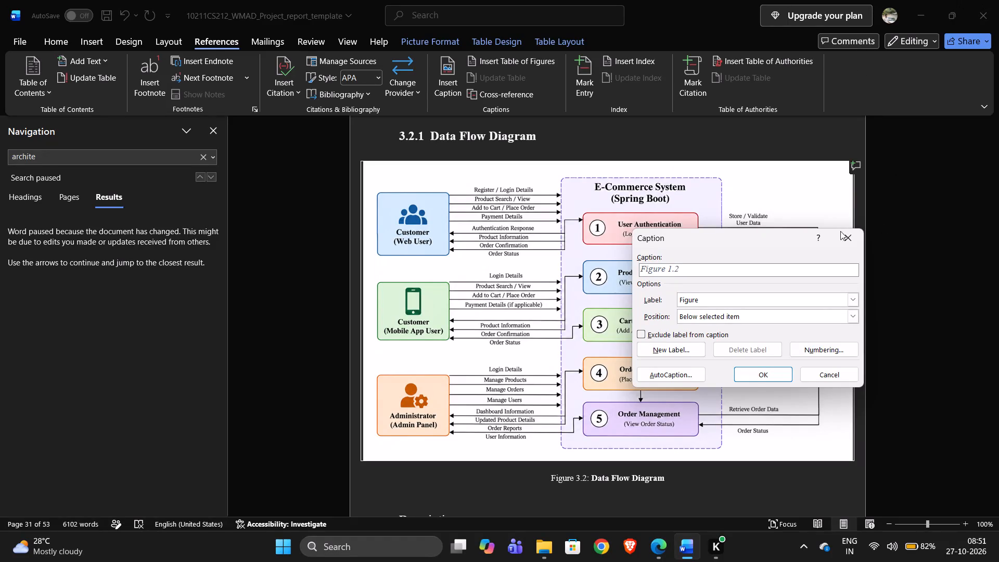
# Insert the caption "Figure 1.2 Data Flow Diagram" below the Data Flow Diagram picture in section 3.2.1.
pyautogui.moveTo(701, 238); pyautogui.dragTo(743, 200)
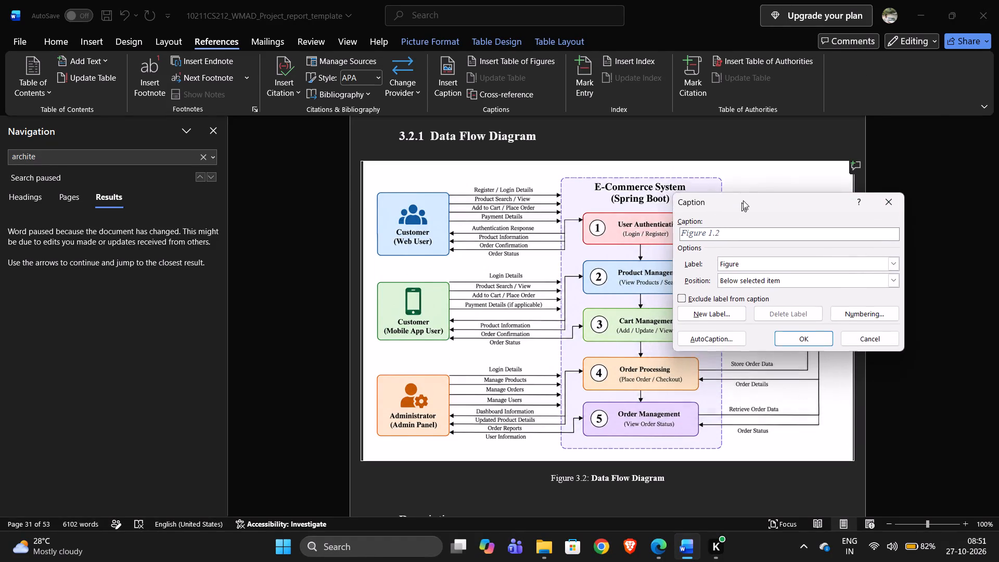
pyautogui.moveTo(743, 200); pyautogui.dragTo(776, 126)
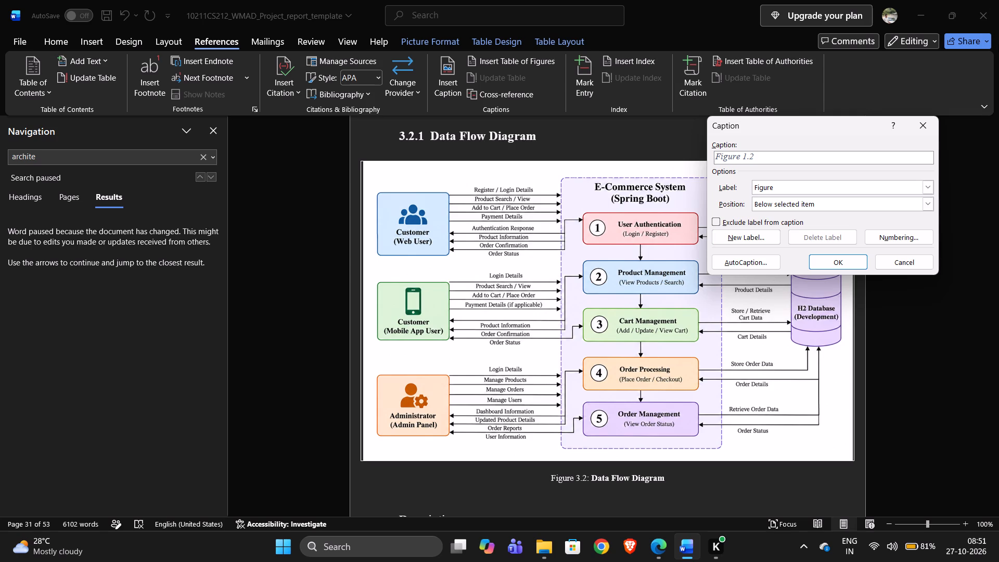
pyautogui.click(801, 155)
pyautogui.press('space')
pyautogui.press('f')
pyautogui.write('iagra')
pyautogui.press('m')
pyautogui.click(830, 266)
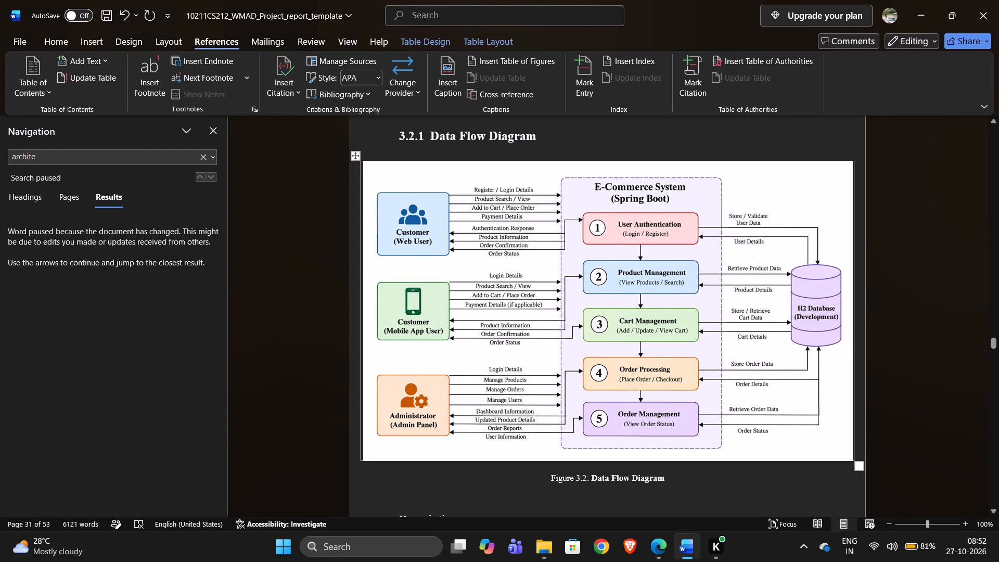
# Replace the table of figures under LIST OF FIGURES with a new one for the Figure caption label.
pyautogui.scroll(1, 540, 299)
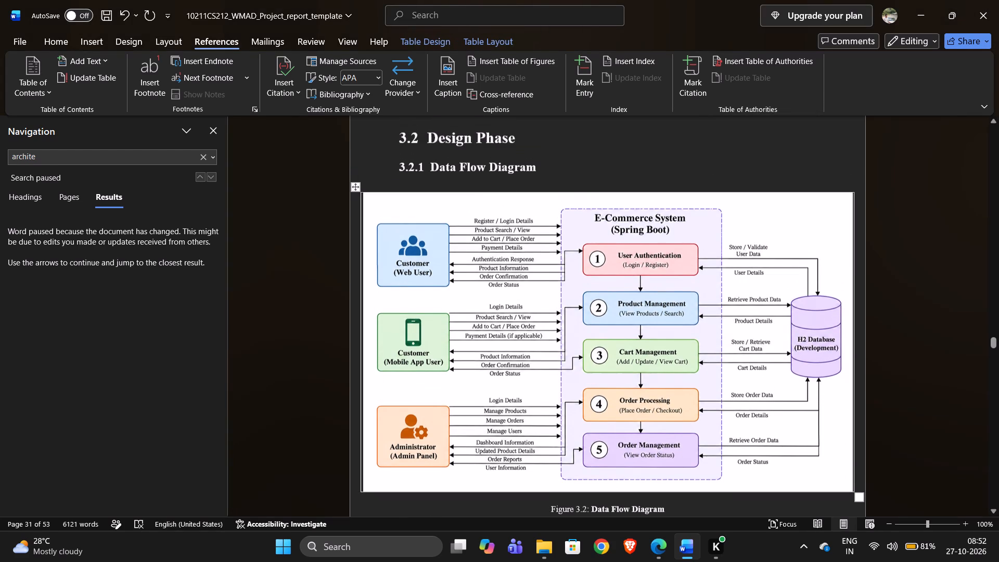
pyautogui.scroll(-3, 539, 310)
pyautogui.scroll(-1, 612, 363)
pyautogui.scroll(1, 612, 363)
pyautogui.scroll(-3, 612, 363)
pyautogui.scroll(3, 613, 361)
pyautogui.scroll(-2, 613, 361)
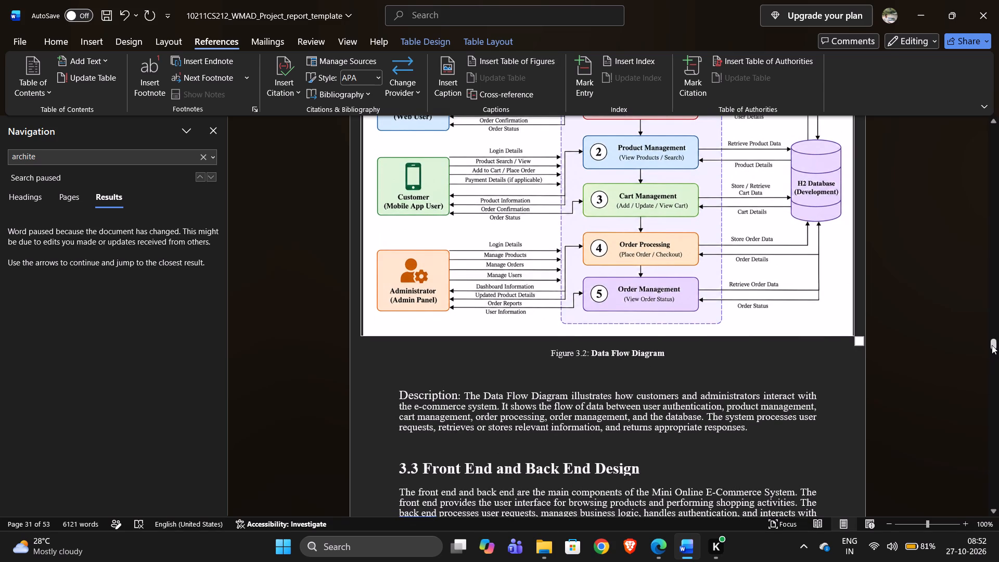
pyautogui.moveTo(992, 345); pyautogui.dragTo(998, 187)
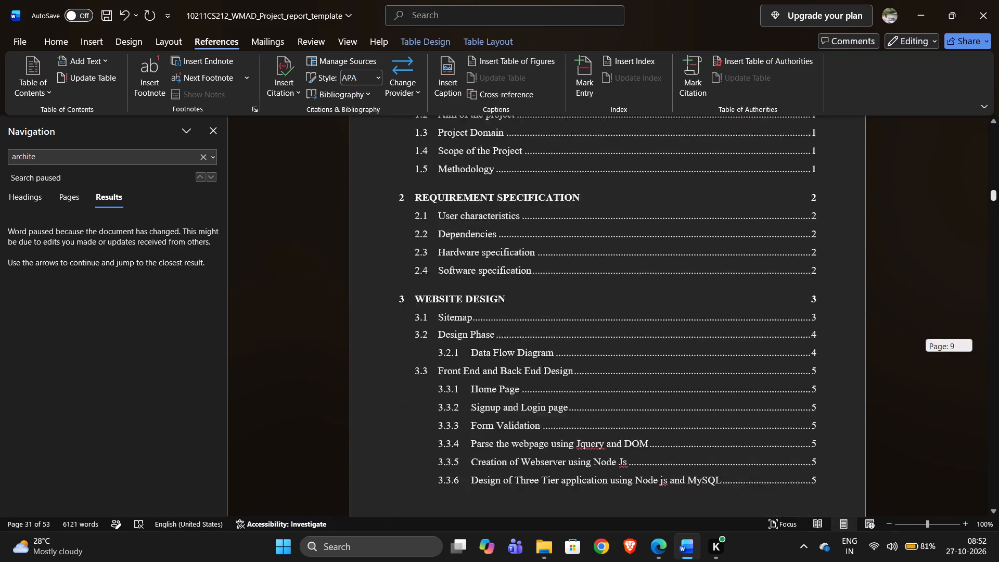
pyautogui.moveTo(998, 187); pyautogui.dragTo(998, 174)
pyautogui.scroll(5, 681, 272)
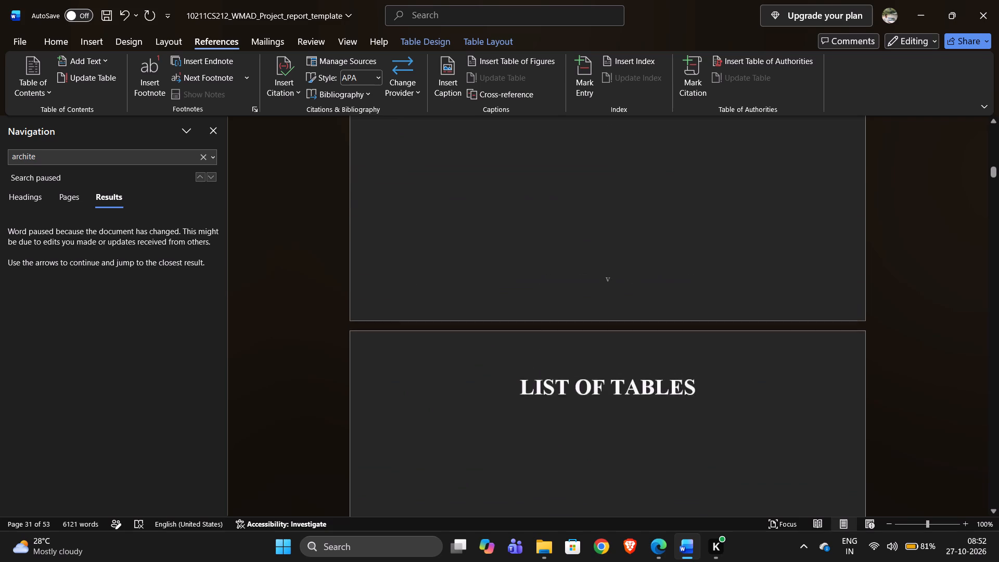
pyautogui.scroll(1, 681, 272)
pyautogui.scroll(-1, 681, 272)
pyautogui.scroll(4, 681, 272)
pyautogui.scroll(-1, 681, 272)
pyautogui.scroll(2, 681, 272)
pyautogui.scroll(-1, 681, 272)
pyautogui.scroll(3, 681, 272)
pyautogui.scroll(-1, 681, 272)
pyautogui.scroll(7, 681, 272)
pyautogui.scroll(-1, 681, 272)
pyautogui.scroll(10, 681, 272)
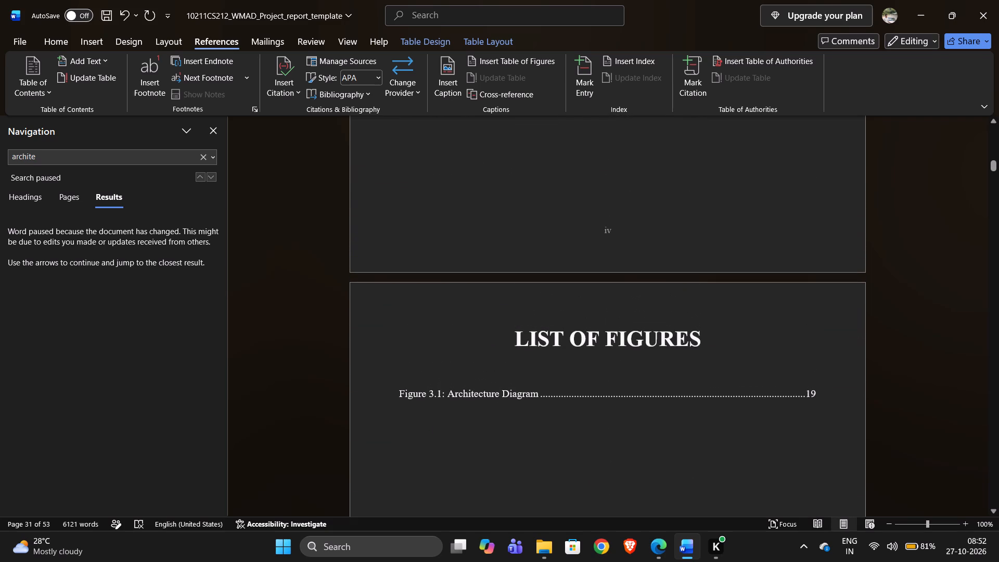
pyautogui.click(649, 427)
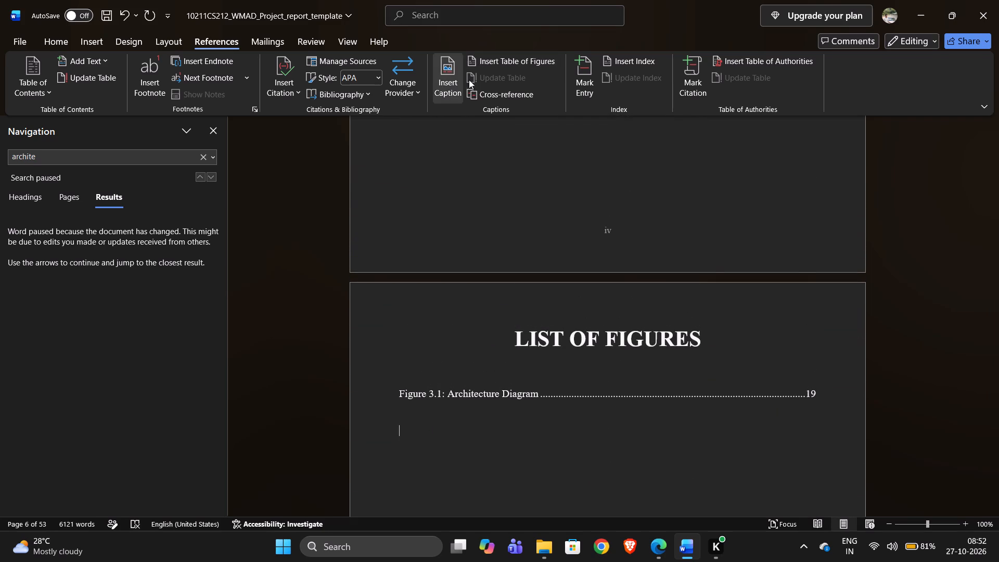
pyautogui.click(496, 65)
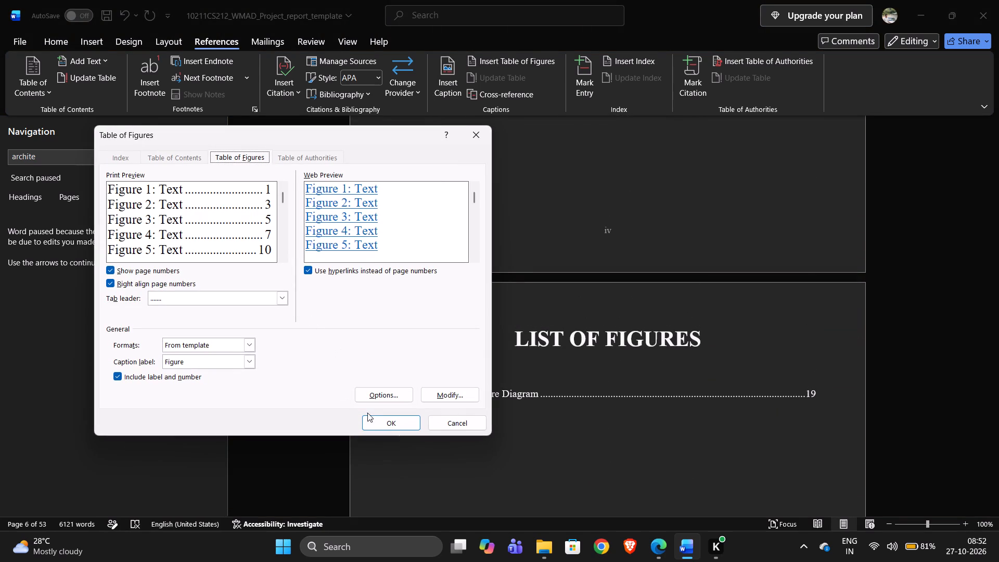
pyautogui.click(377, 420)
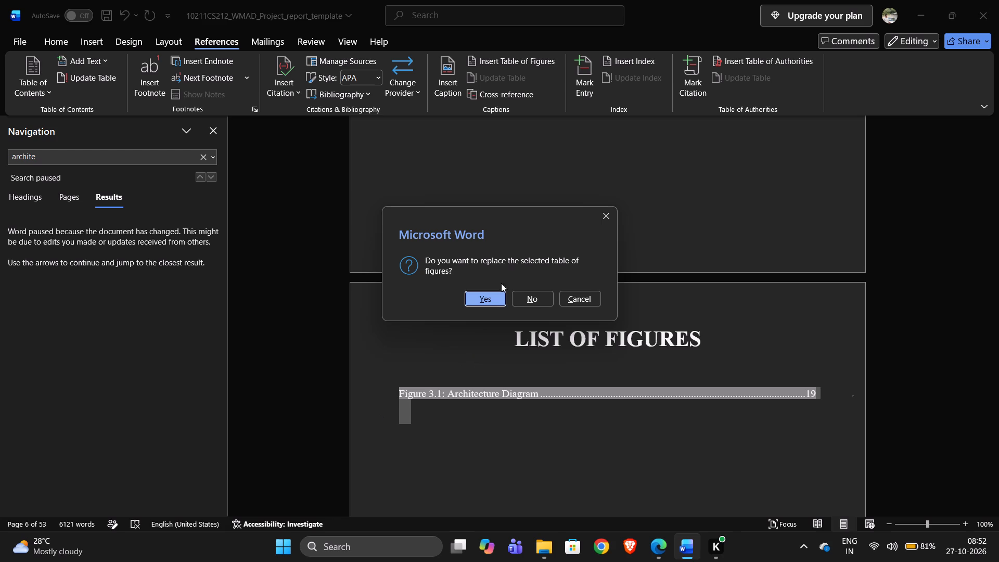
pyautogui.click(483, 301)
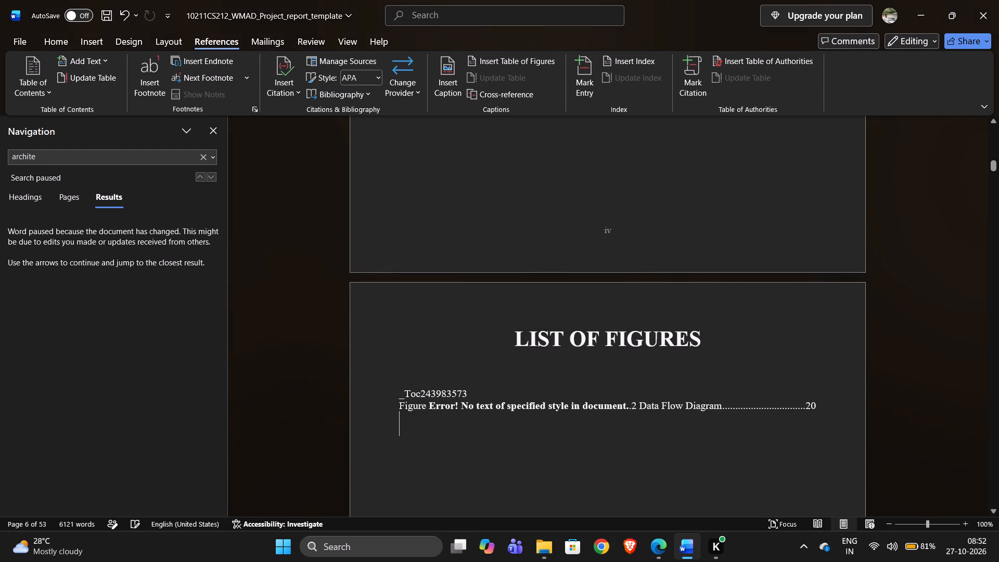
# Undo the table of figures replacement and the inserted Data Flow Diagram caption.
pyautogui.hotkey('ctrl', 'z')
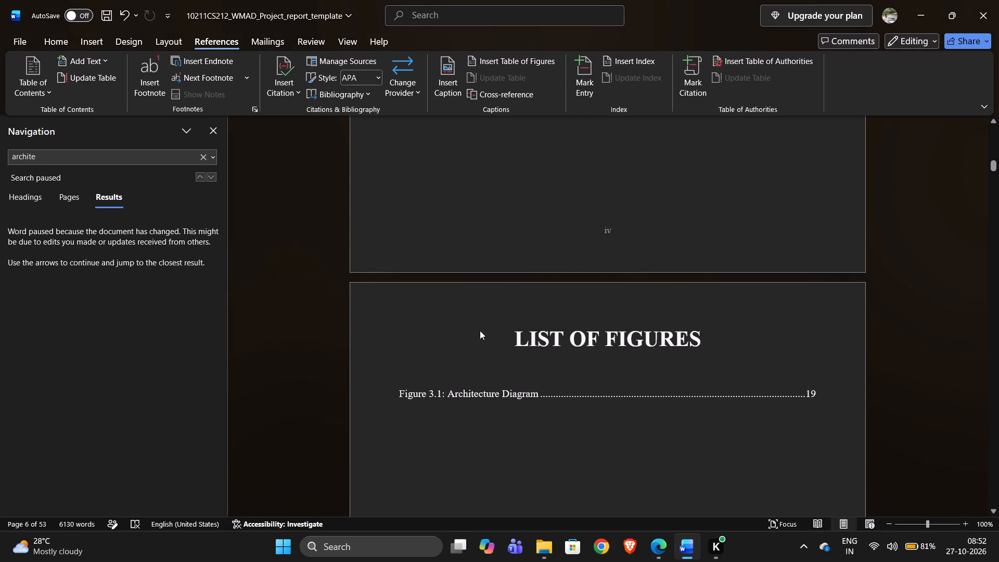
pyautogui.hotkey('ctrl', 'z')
# Cut the manual caption line "Figure 3.2: Data Flow Diagram" from below the data flow diagram.
pyautogui.scroll(-5, 478, 339)
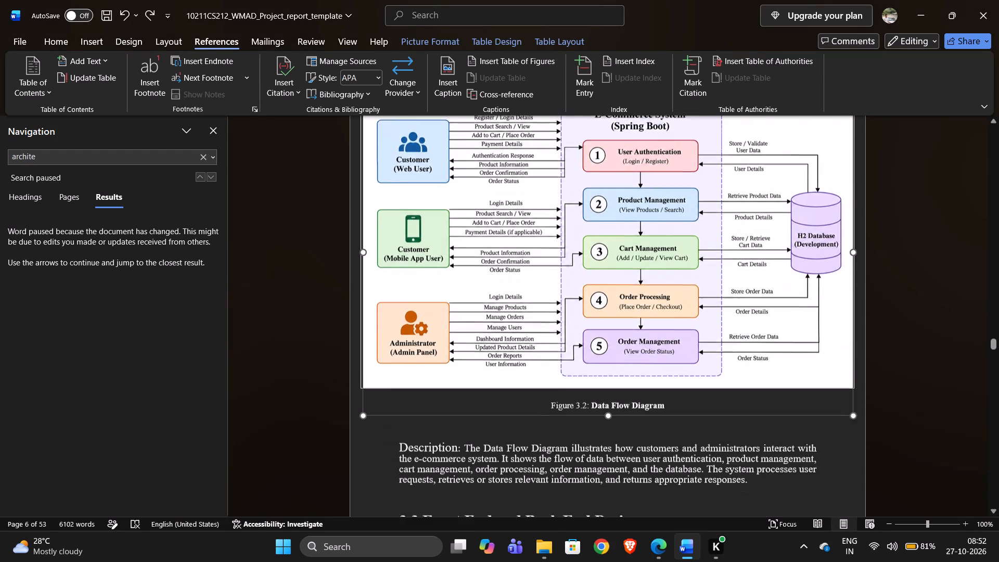
pyautogui.scroll(-4, 486, 335)
pyautogui.click(508, 210)
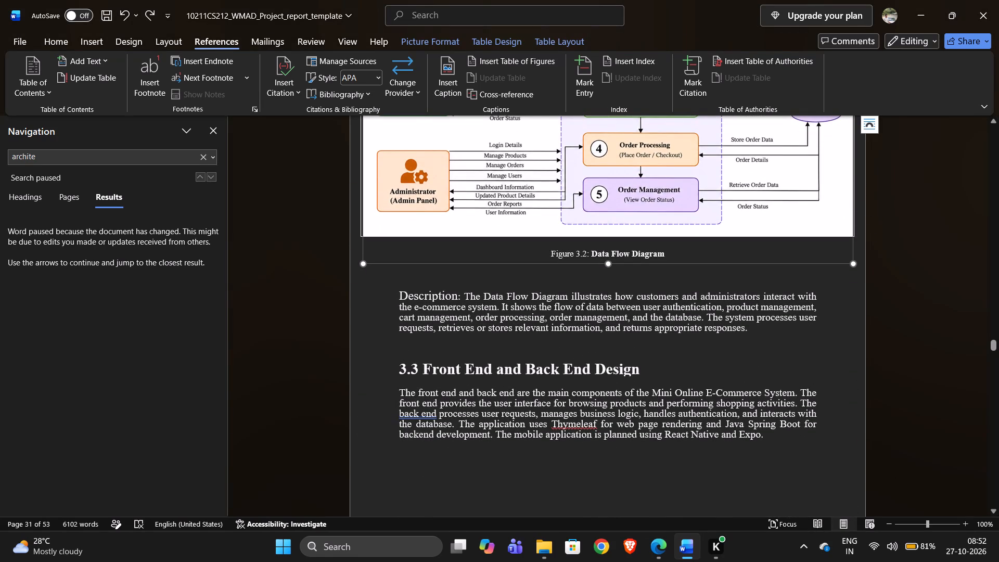
pyautogui.click(468, 305)
pyautogui.click(492, 210)
pyautogui.click(689, 232)
pyautogui.click(677, 248)
pyautogui.moveTo(672, 259); pyautogui.dragTo(548, 247)
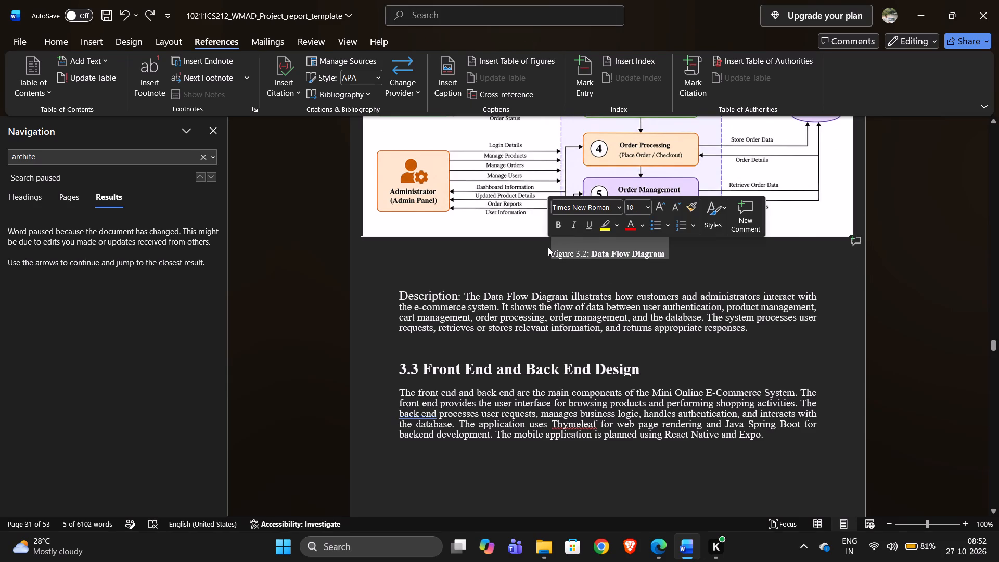
pyautogui.hotkey('ctrl', 'x')
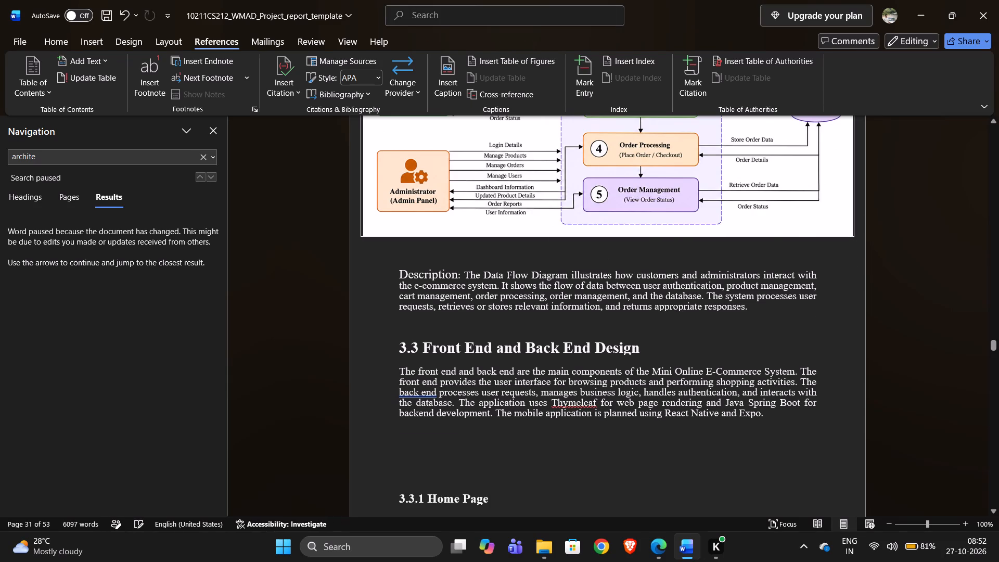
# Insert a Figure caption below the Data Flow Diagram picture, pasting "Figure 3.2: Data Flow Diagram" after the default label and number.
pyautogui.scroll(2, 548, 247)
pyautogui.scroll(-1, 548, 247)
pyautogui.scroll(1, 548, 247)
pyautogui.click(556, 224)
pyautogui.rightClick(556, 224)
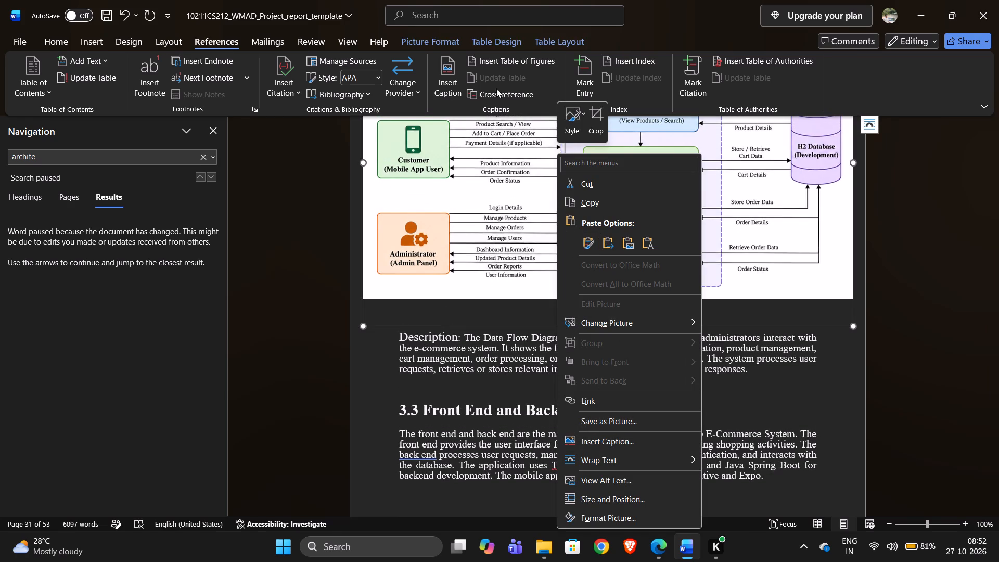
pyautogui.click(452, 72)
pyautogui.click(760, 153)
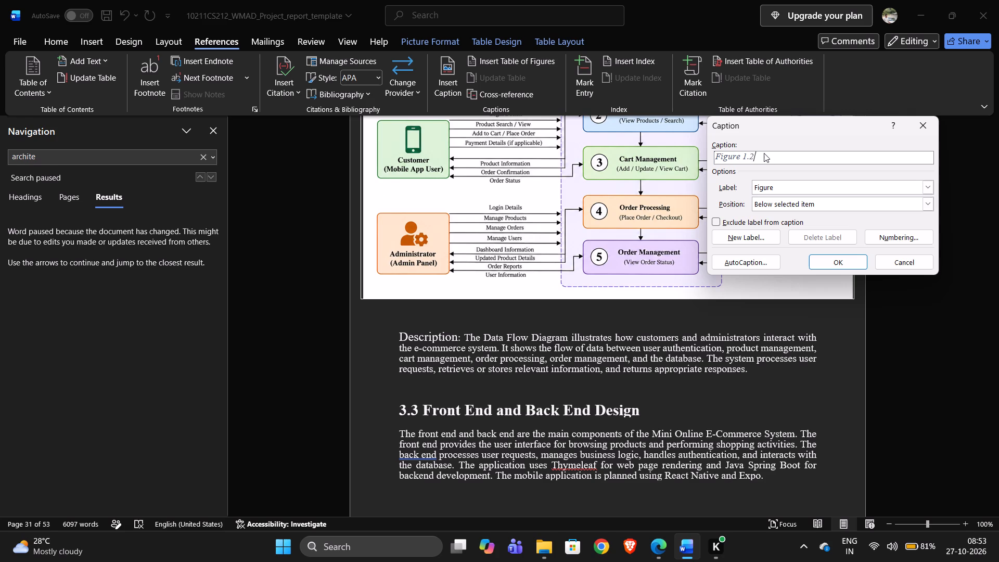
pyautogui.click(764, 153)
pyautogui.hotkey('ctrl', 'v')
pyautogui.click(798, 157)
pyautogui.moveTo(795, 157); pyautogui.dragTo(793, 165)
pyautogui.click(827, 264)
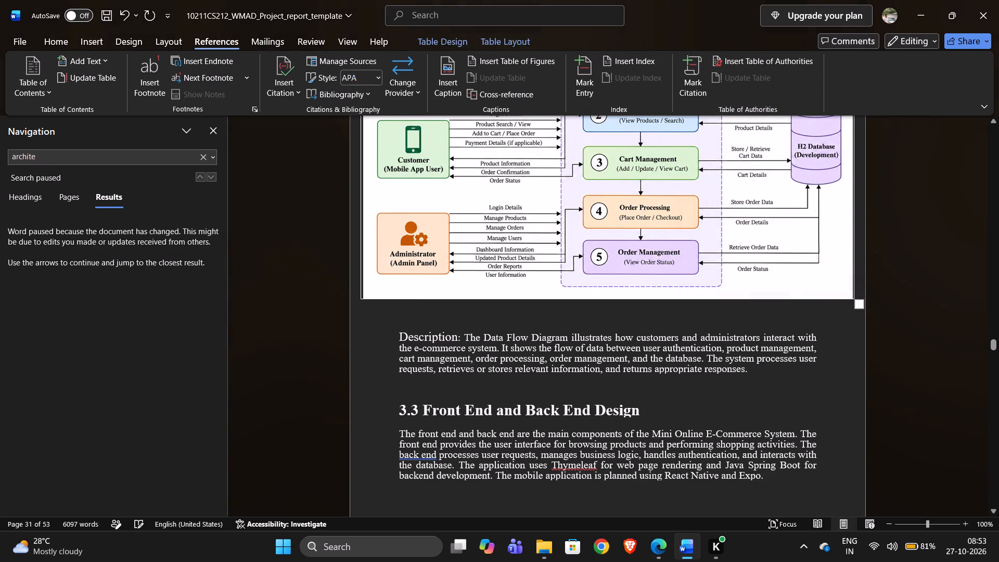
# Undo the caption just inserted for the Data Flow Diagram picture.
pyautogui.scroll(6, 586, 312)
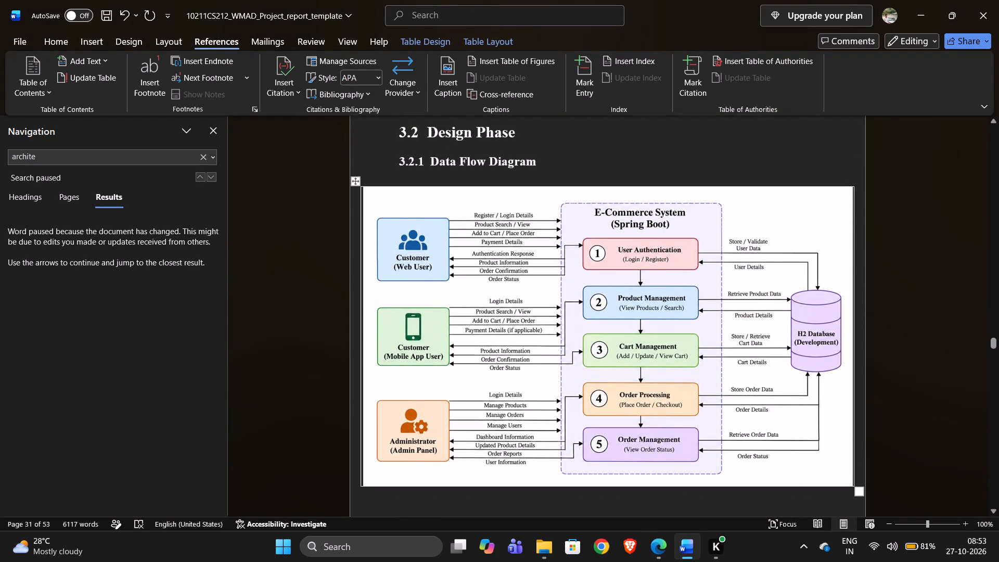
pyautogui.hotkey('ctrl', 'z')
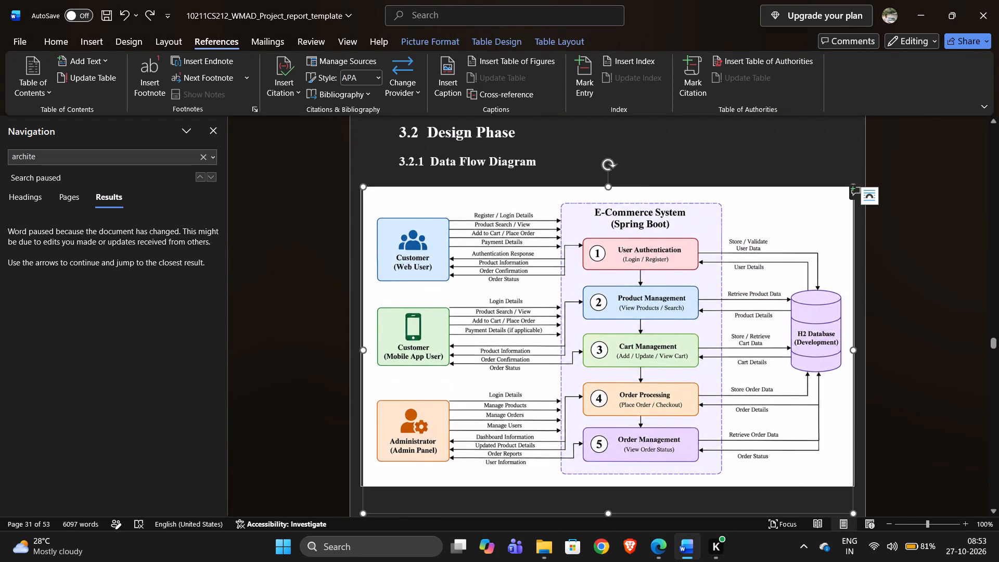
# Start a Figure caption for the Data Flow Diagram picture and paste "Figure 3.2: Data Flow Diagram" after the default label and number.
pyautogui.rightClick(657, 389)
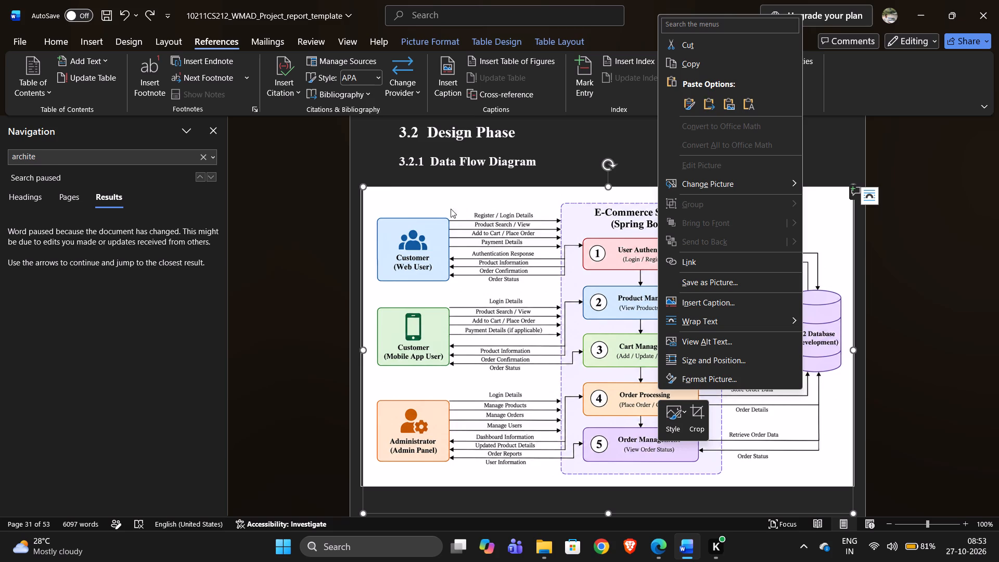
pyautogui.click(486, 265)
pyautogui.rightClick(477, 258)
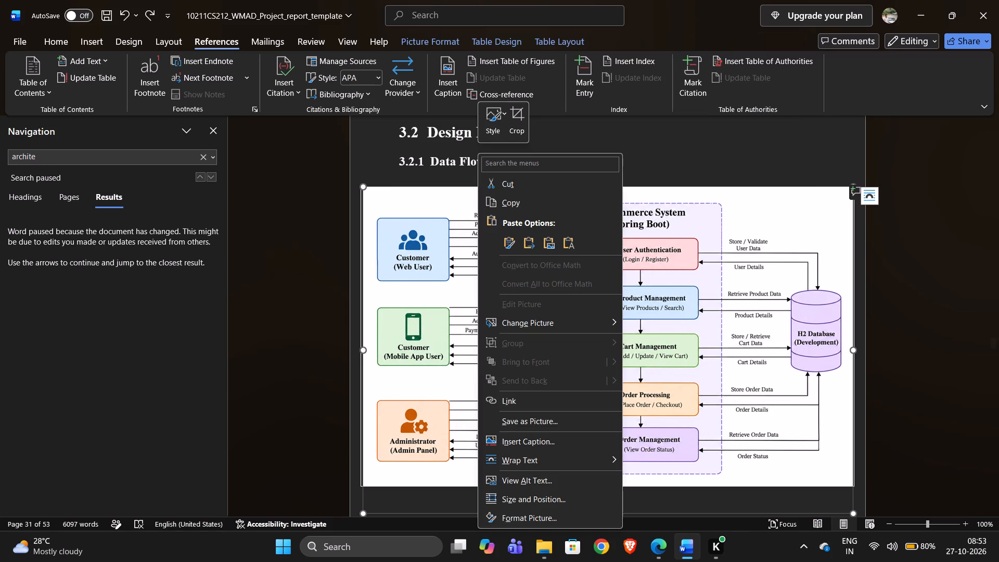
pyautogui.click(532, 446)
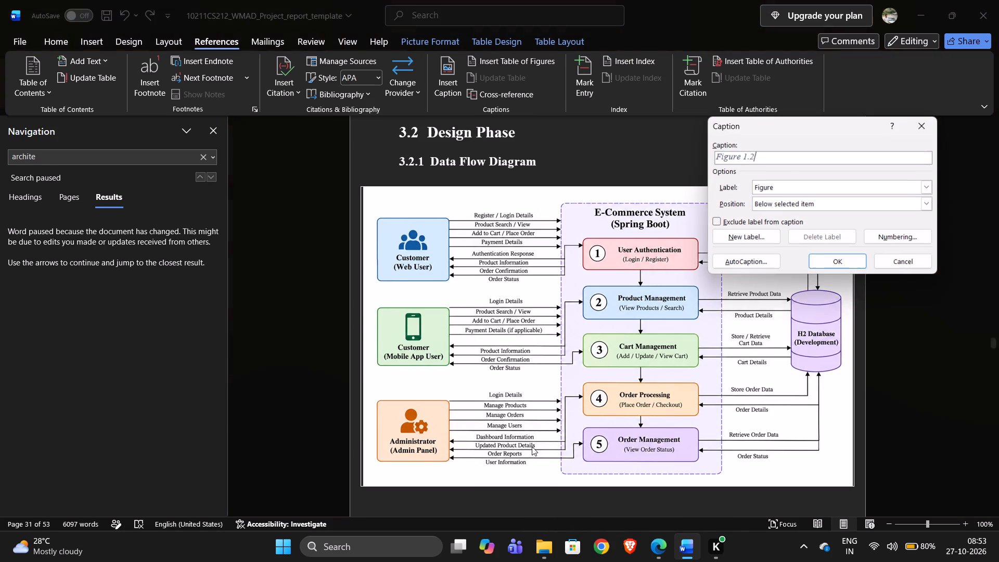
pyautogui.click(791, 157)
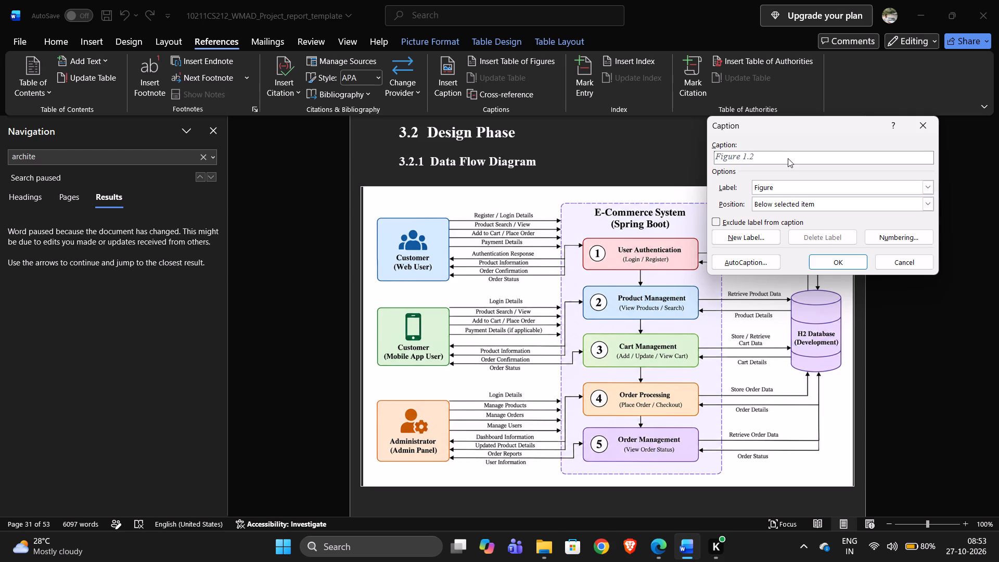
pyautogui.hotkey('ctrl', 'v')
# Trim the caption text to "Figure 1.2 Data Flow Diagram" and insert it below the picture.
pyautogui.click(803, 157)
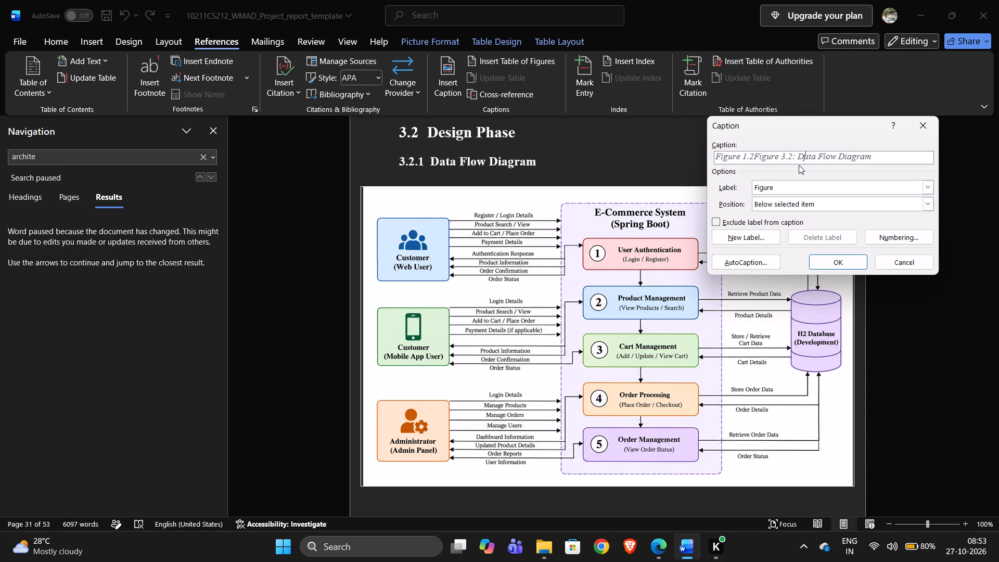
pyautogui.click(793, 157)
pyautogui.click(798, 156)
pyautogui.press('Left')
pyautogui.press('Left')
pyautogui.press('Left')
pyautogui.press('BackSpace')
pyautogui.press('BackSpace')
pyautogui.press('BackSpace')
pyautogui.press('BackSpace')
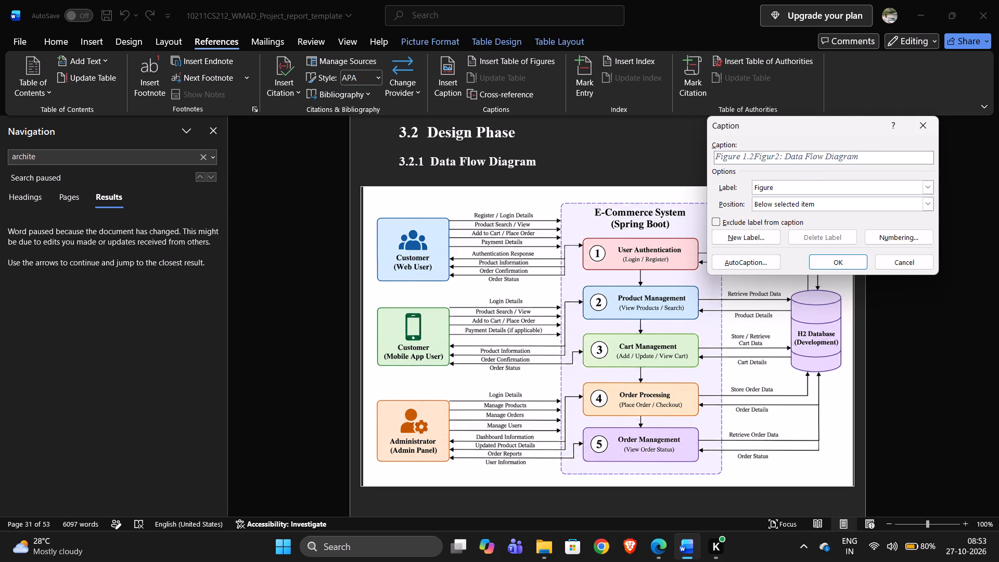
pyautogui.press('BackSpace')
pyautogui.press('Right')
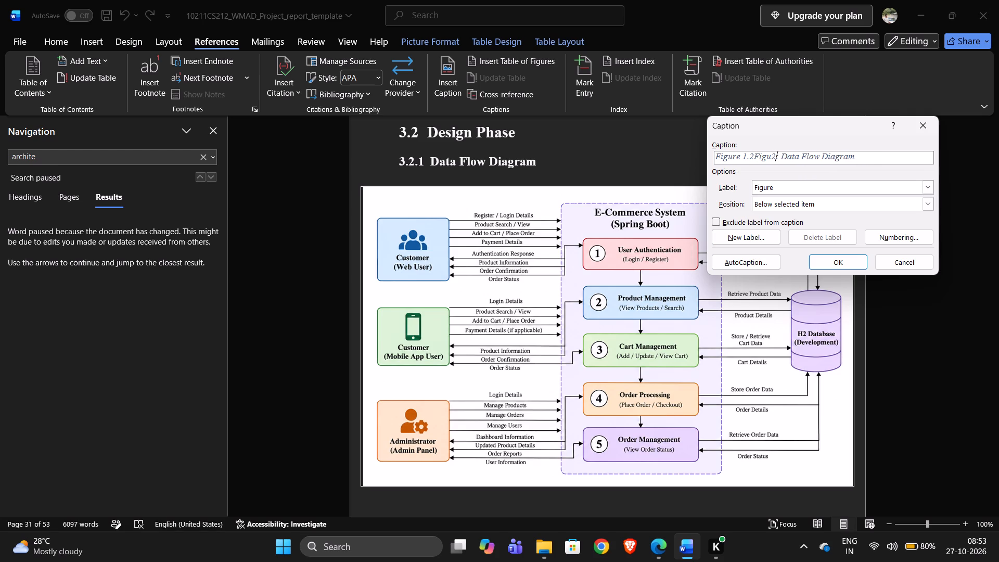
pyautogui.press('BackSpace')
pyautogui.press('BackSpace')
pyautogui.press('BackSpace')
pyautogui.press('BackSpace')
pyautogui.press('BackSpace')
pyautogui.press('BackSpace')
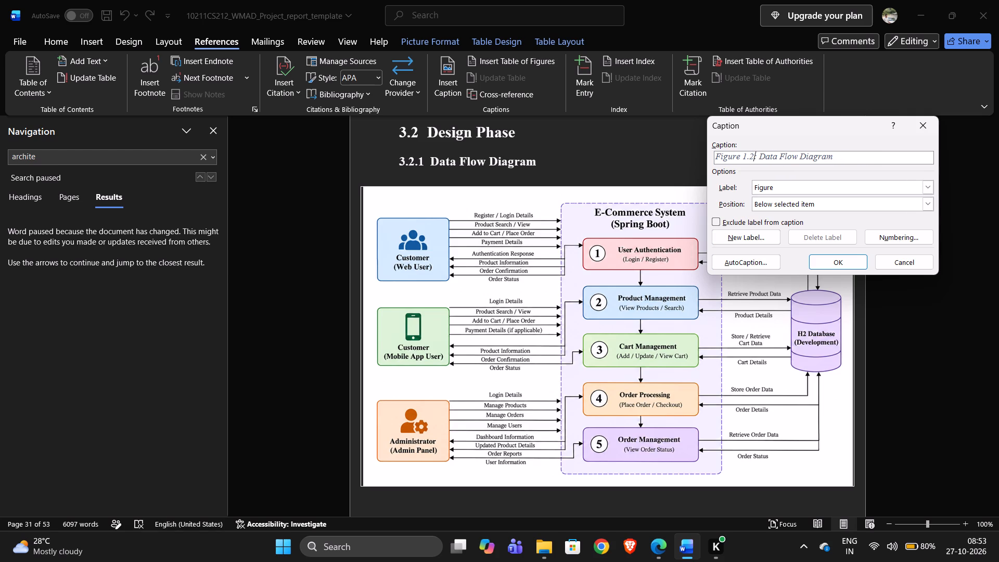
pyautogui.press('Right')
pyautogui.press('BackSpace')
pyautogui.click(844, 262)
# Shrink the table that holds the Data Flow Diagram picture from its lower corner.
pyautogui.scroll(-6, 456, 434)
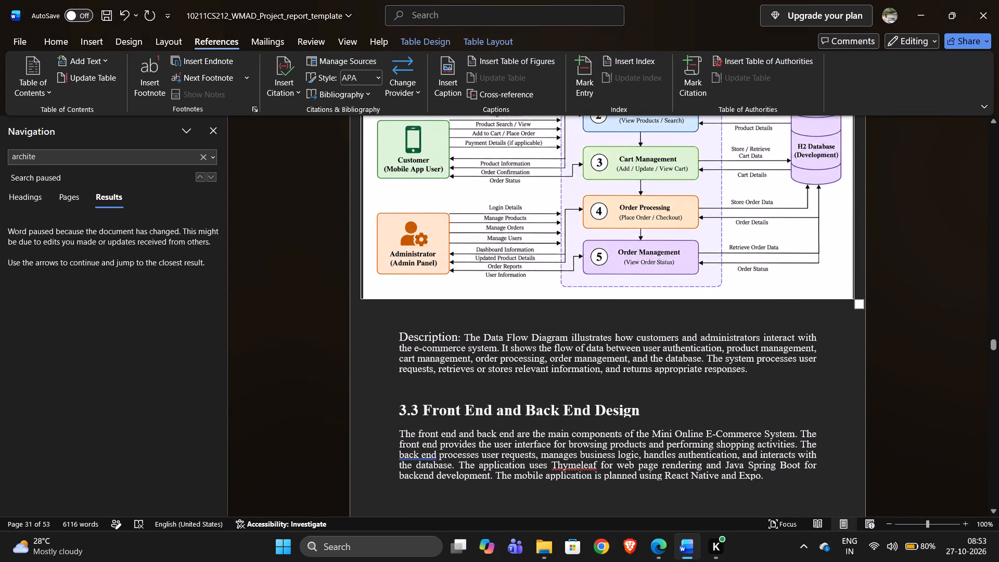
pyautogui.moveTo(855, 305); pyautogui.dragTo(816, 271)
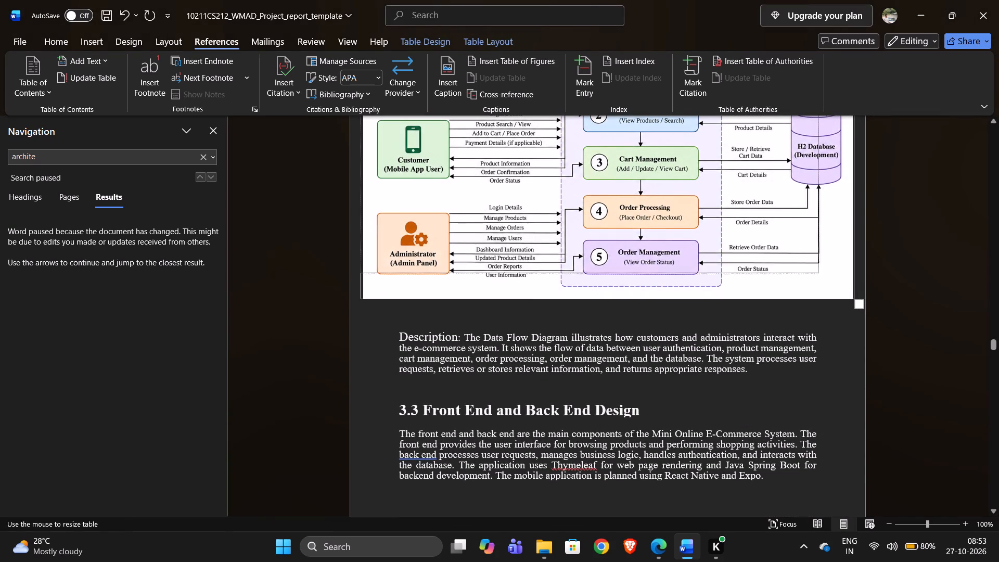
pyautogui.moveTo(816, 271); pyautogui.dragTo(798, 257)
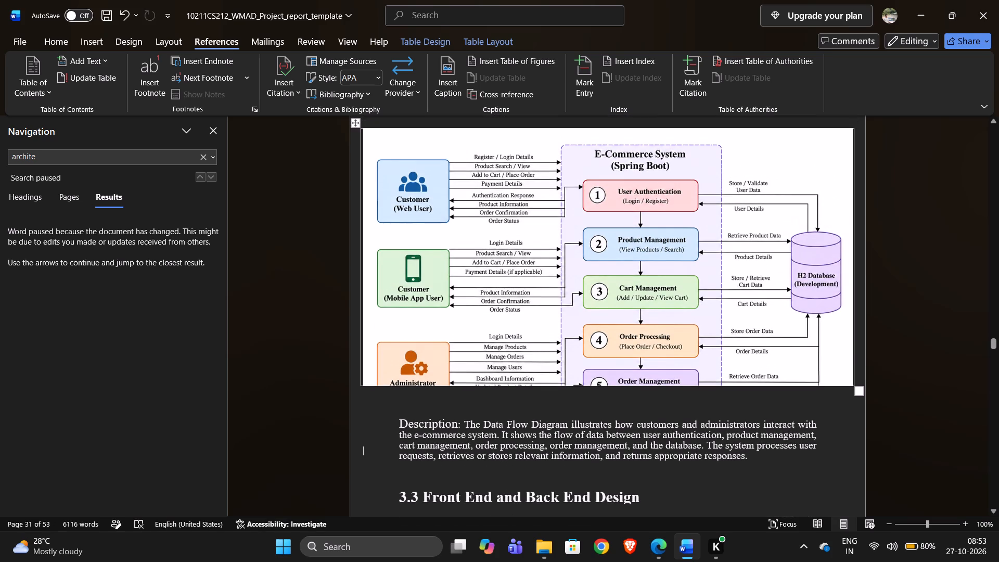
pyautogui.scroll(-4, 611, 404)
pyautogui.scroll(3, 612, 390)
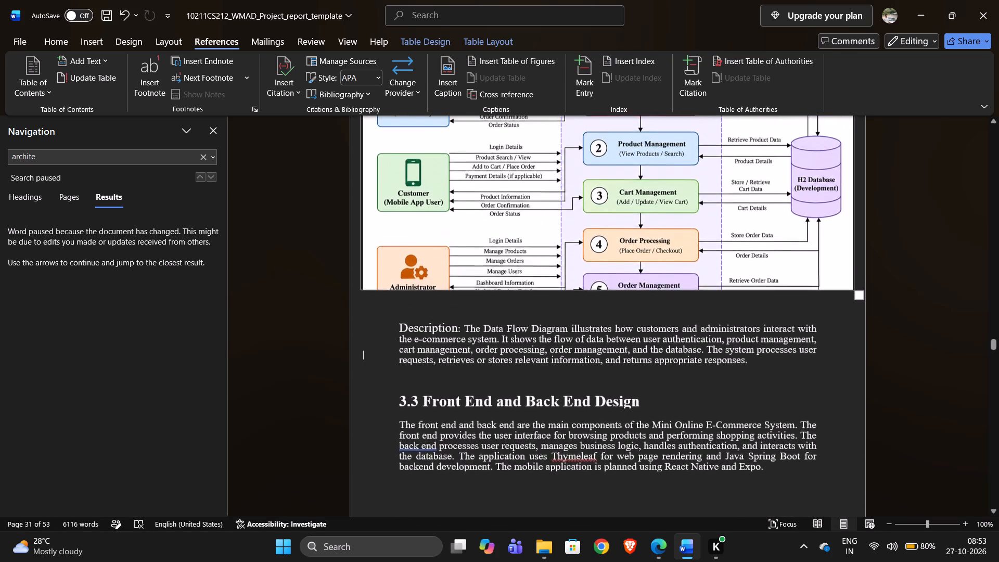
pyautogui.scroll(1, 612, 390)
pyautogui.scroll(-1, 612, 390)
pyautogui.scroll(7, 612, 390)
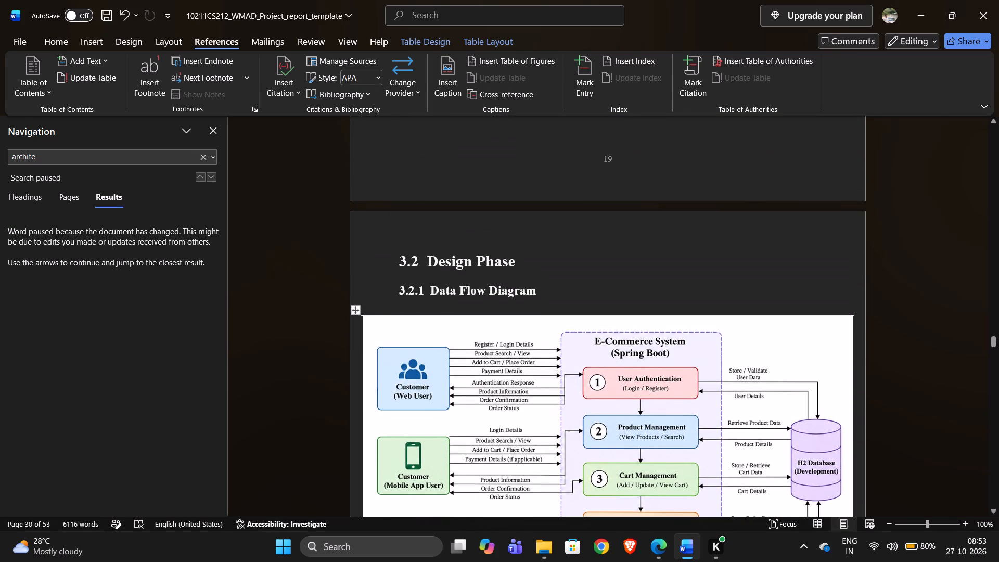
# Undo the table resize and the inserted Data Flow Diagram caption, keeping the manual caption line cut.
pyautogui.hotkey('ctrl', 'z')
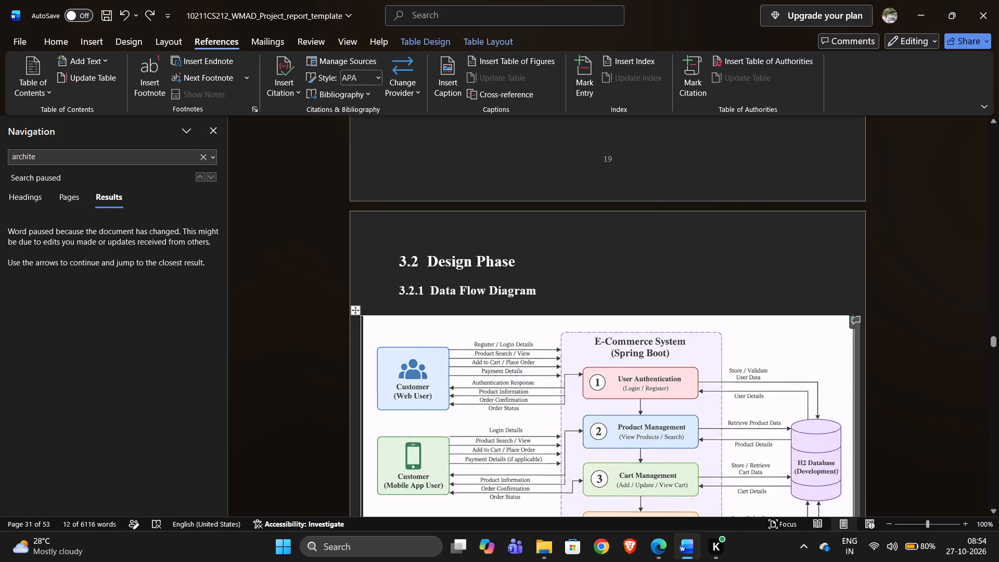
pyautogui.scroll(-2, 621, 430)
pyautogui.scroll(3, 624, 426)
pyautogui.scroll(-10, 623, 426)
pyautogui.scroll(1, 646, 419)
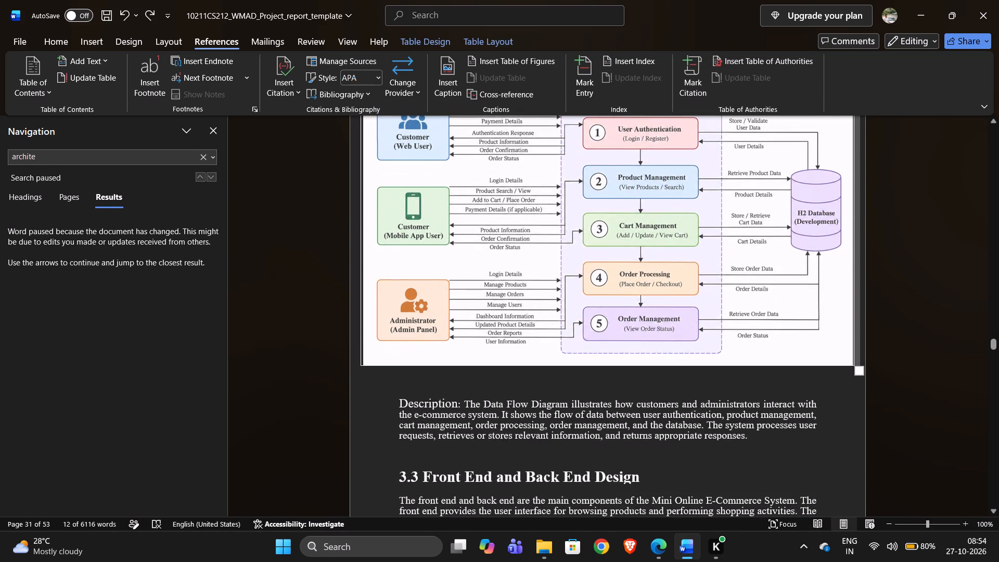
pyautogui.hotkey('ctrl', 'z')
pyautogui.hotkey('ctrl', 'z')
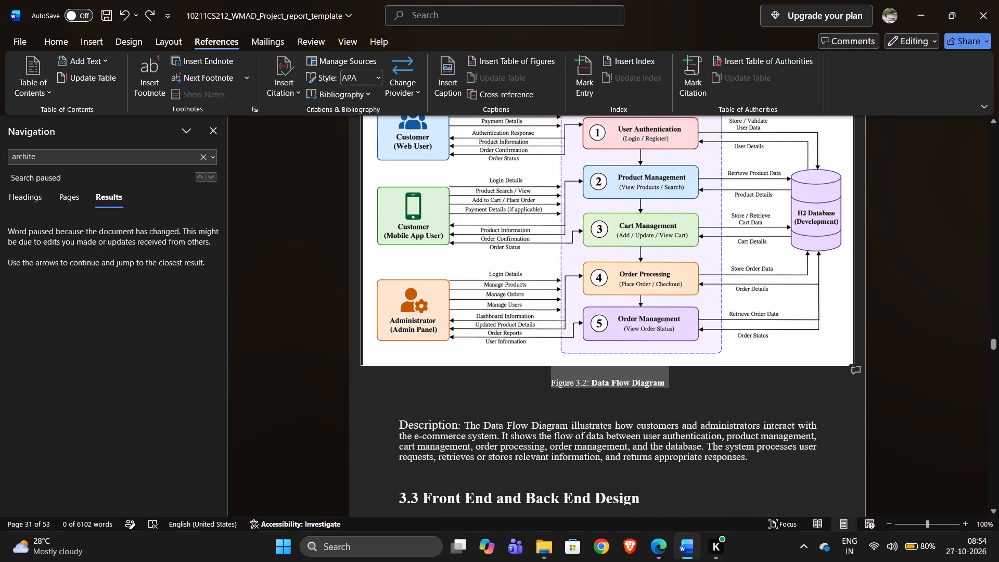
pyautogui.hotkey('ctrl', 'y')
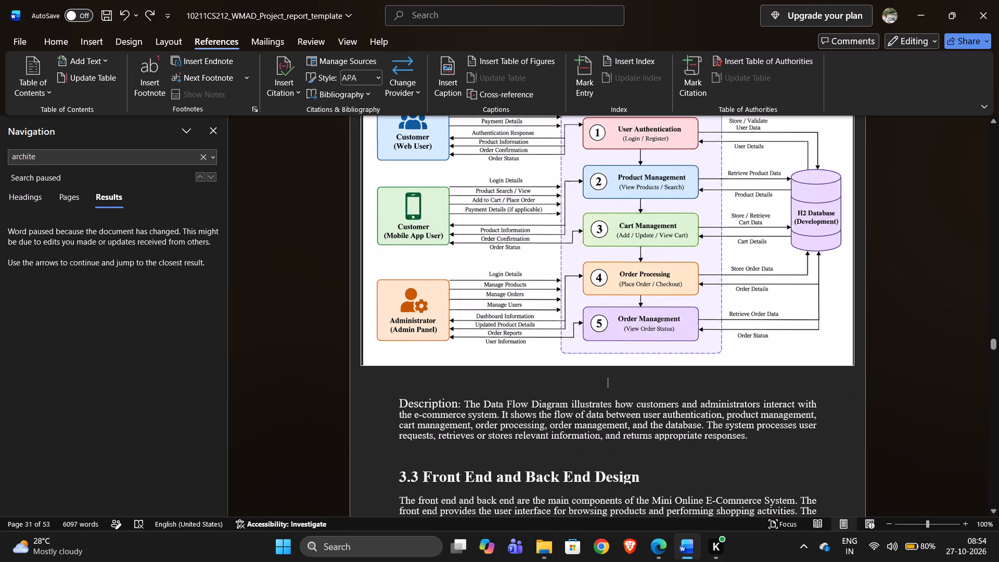
# Insert a Figure caption below the Data Flow Diagram picture reading "Figure 1.2 Figure 3.2: Data Flow Diagram".
pyautogui.rightClick(609, 175)
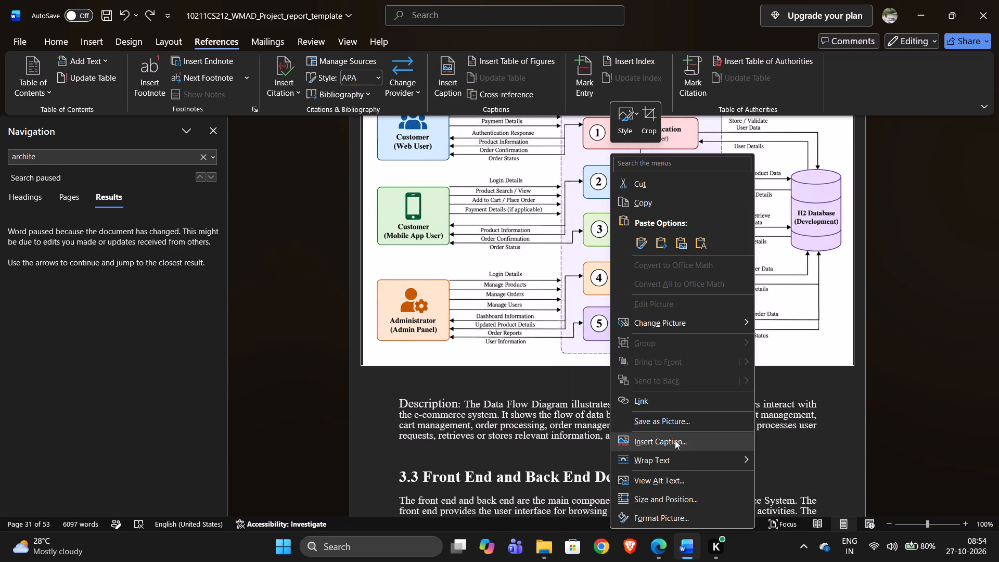
pyautogui.click(444, 74)
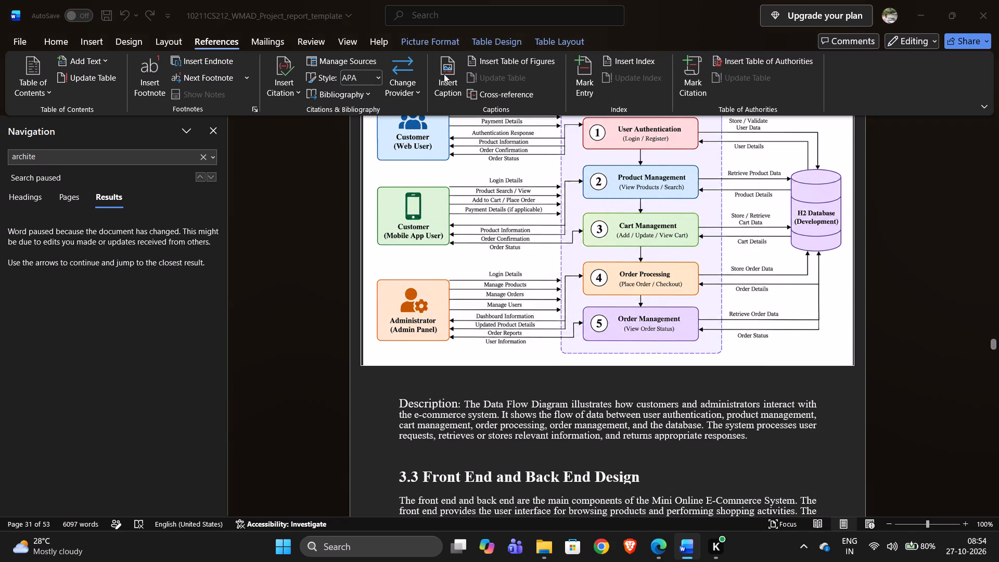
pyautogui.click(784, 205)
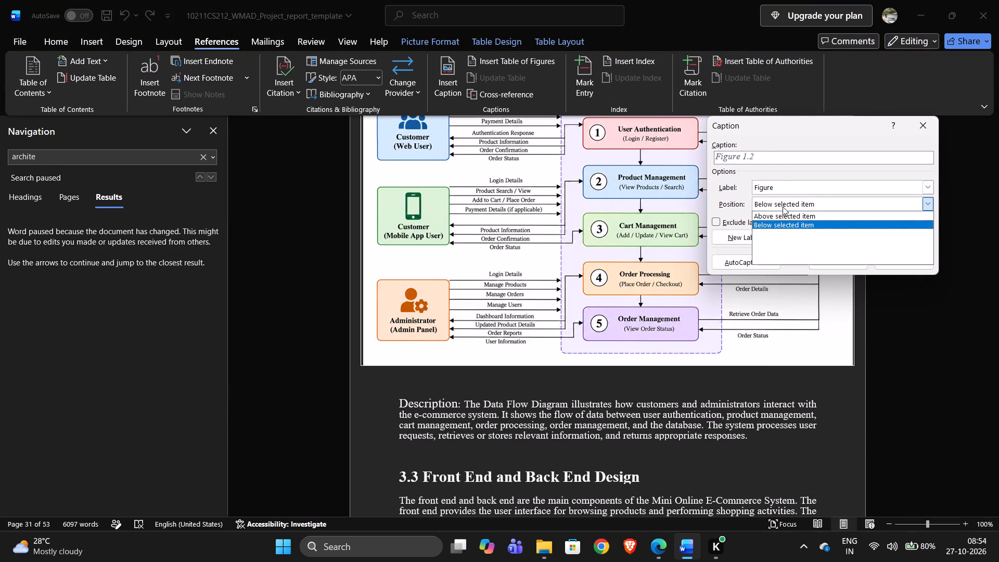
pyautogui.click(783, 221)
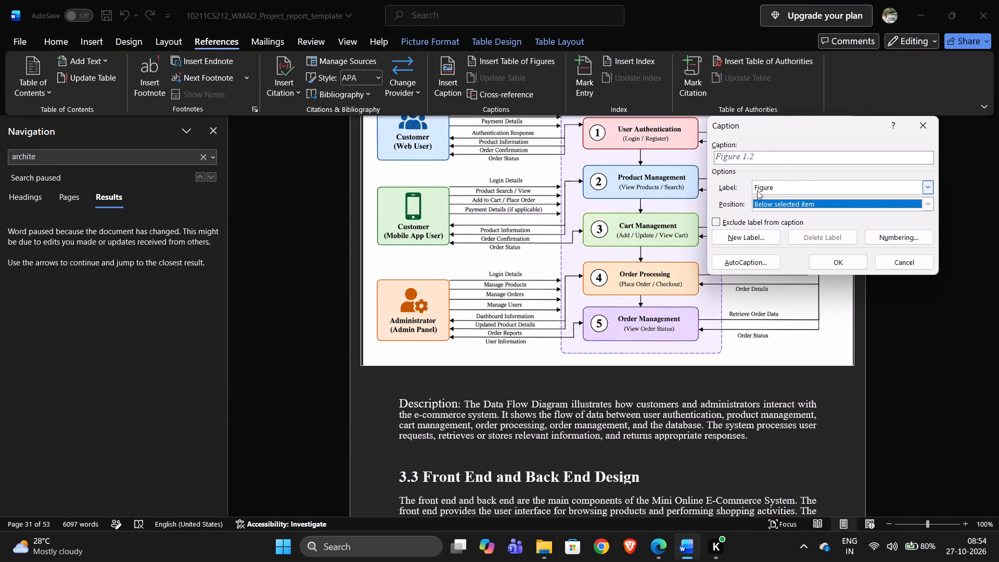
pyautogui.click(765, 150)
pyautogui.click(763, 159)
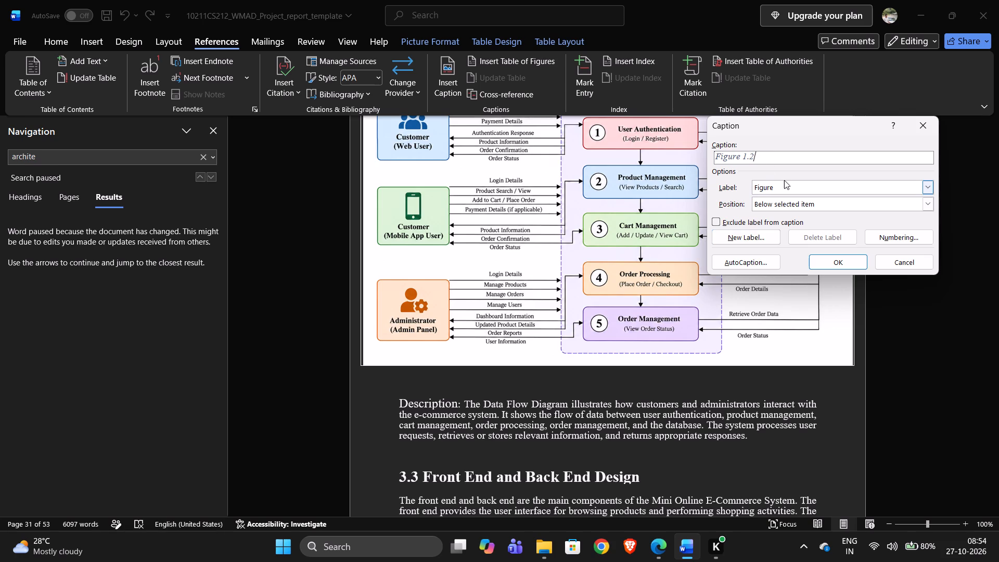
pyautogui.press('space')
pyautogui.hotkey('ctrl', 'v')
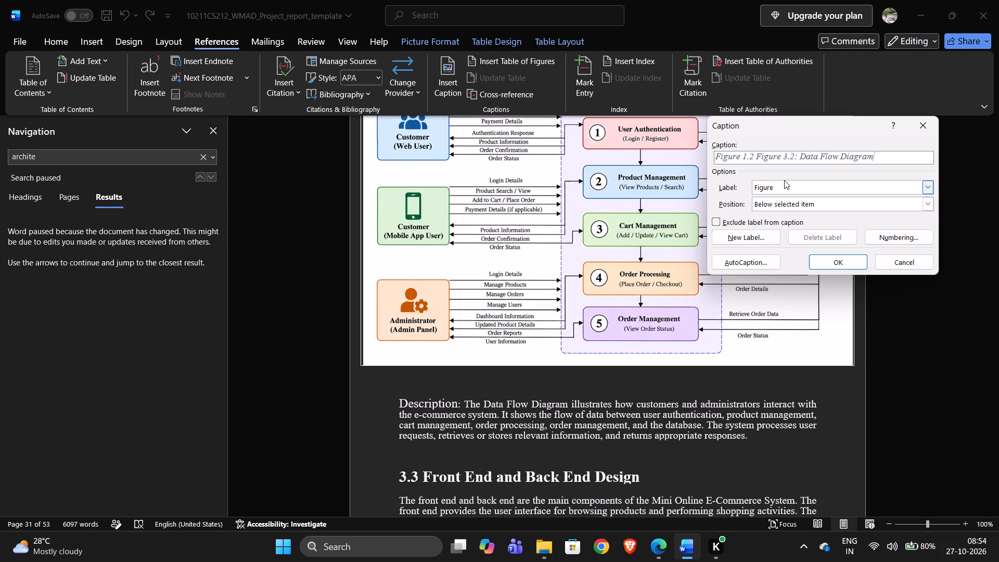
pyautogui.click(851, 265)
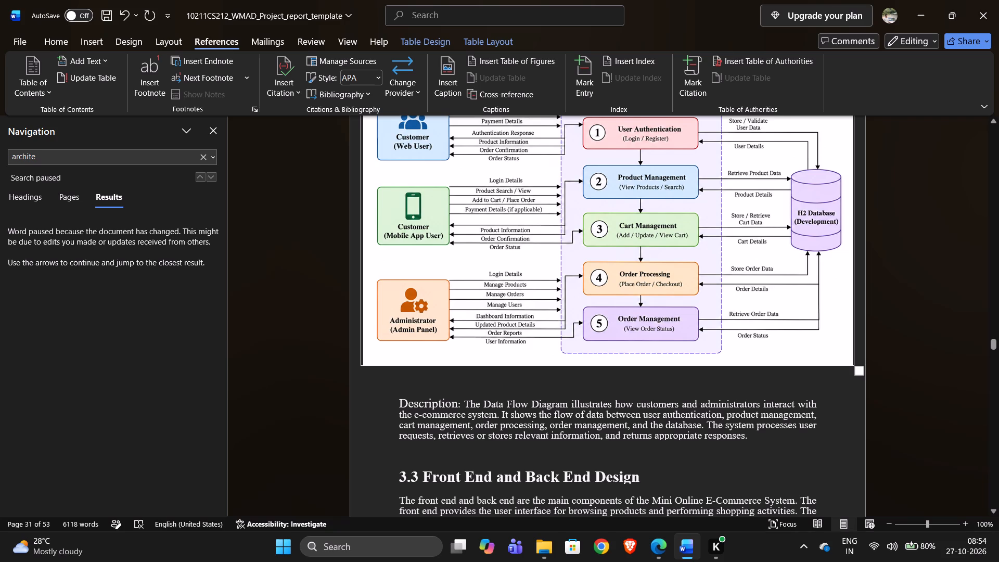
pyautogui.scroll(-2, 671, 415)
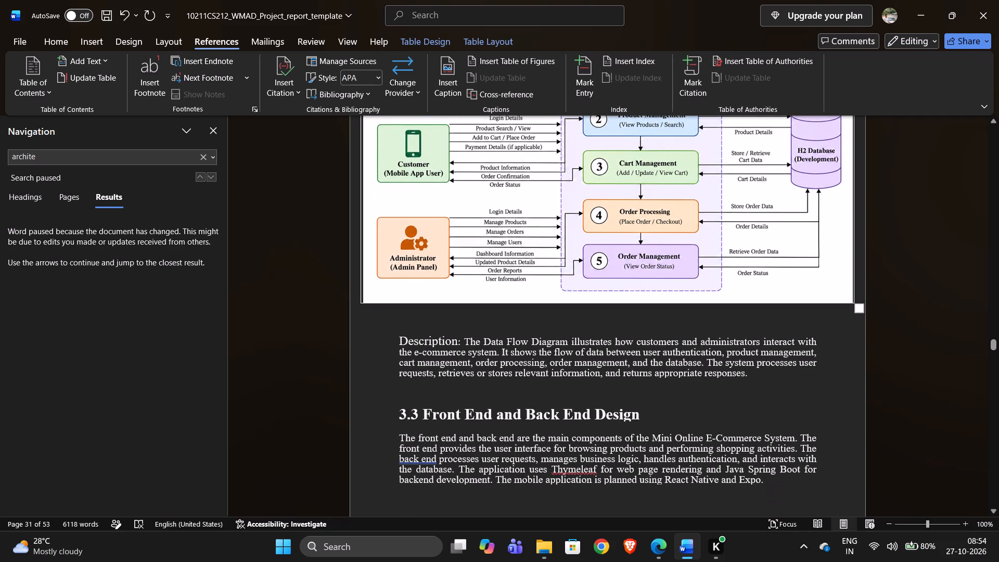
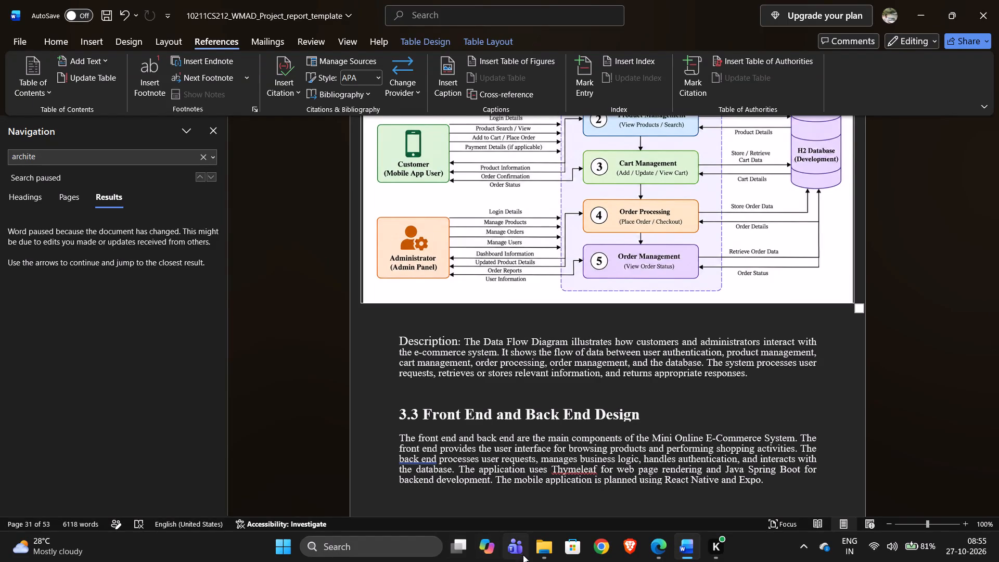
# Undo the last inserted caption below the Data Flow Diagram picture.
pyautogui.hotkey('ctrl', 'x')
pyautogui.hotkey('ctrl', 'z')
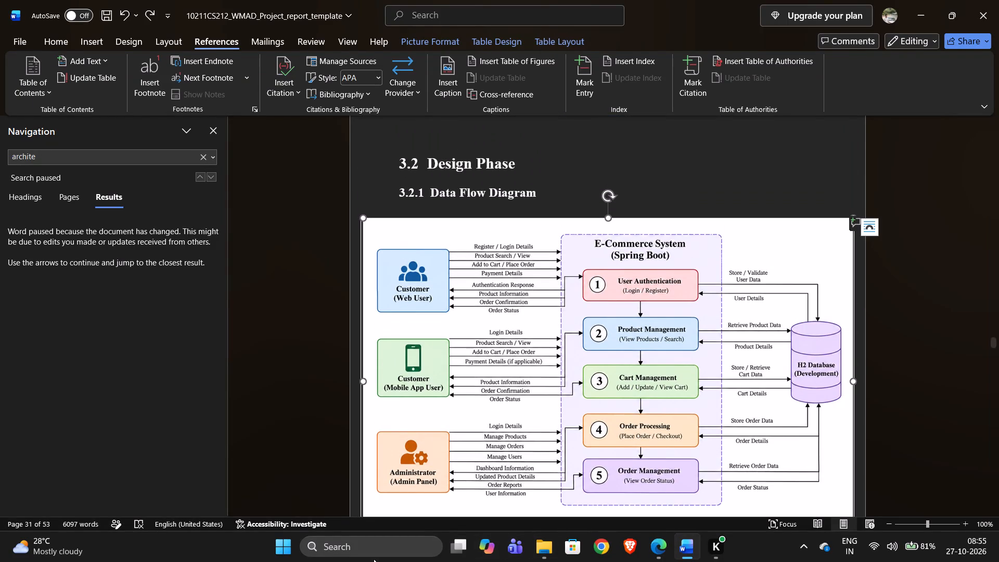
# Reduce the Data Flow Diagram picture's height from its bottom edge, leaving room for a caption line inside its table cell.
pyautogui.scroll(-3, 425, 506)
pyautogui.scroll(-1, 635, 444)
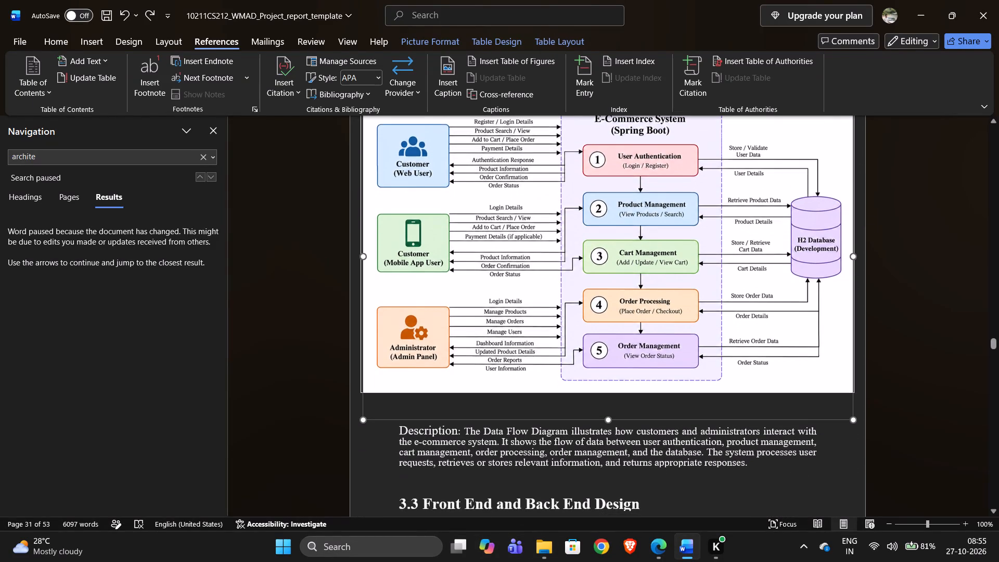
pyautogui.moveTo(610, 419); pyautogui.dragTo(616, 389)
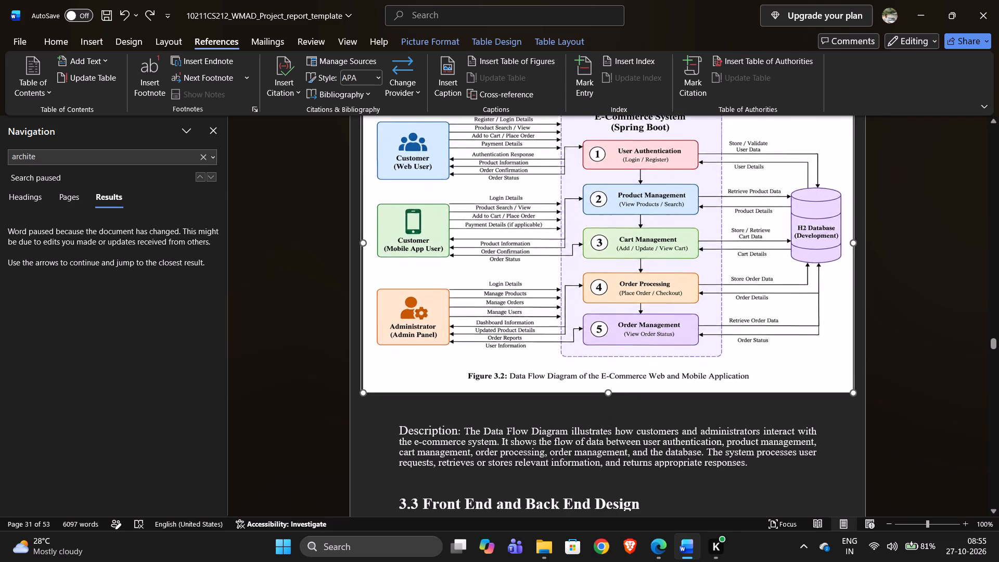
pyautogui.moveTo(616, 389); pyautogui.dragTo(621, 385)
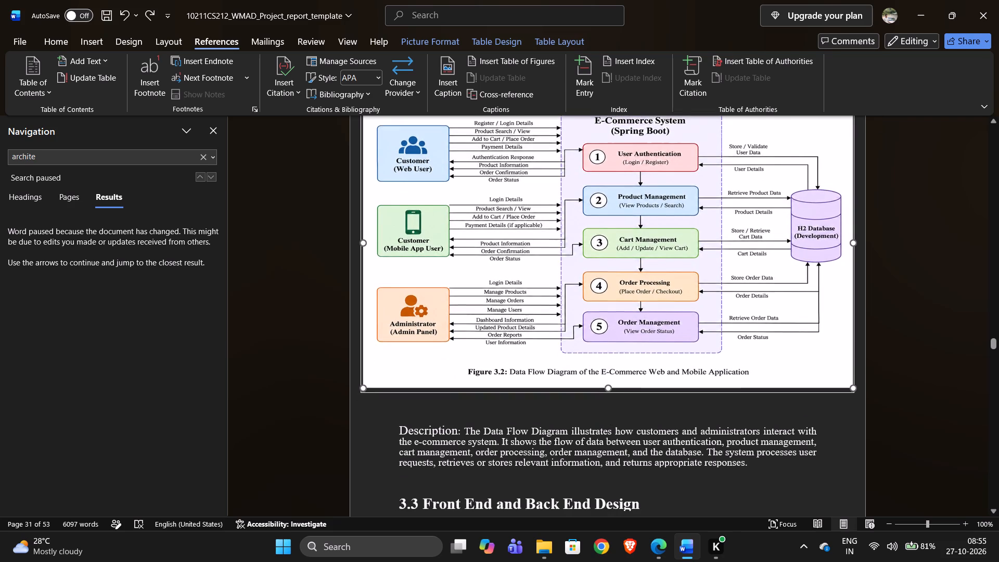
pyautogui.moveTo(621, 385); pyautogui.dragTo(621, 393)
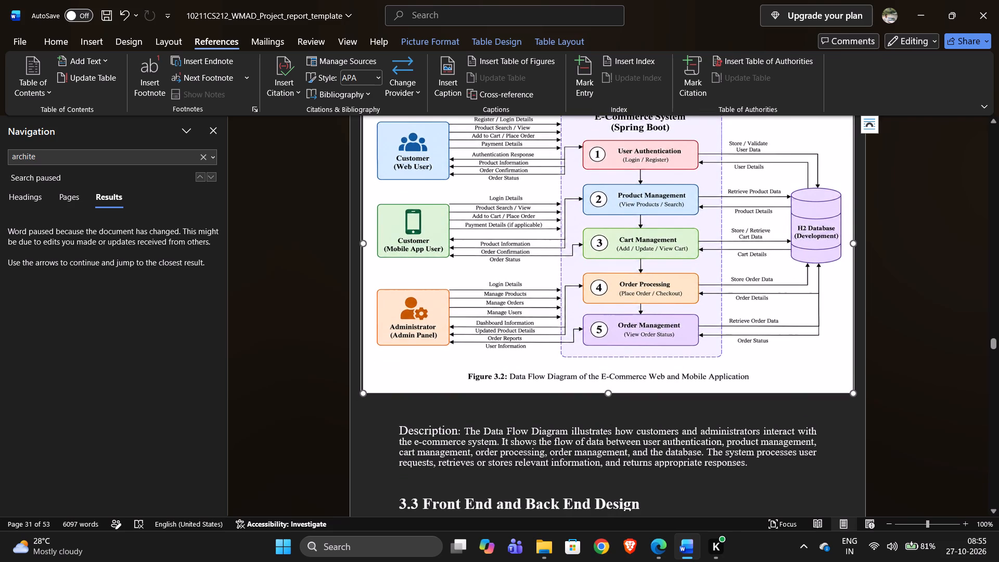
pyautogui.moveTo(610, 392); pyautogui.dragTo(625, 366)
pyautogui.click(664, 393)
# Insert a Figure caption below the Data Flow Diagram picture reading "Figure 1.2Figure 3.2: Data Flow Diagram".
pyautogui.click(648, 344)
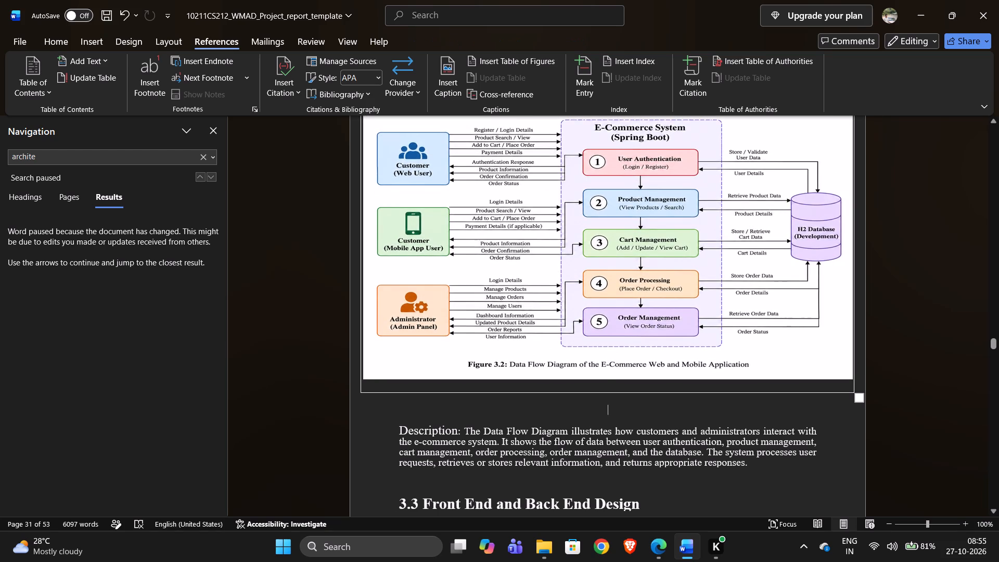
pyautogui.rightClick(648, 344)
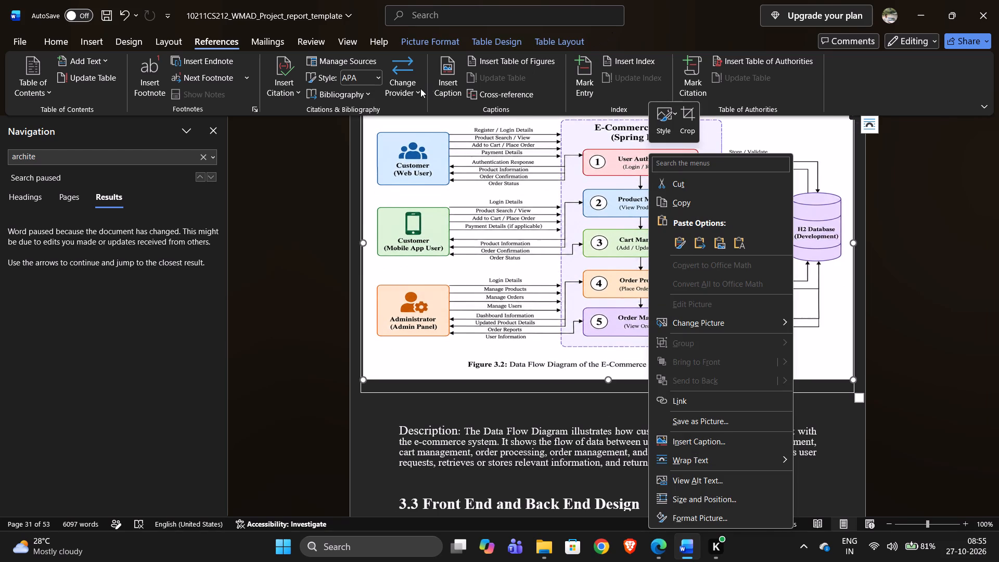
pyautogui.click(435, 73)
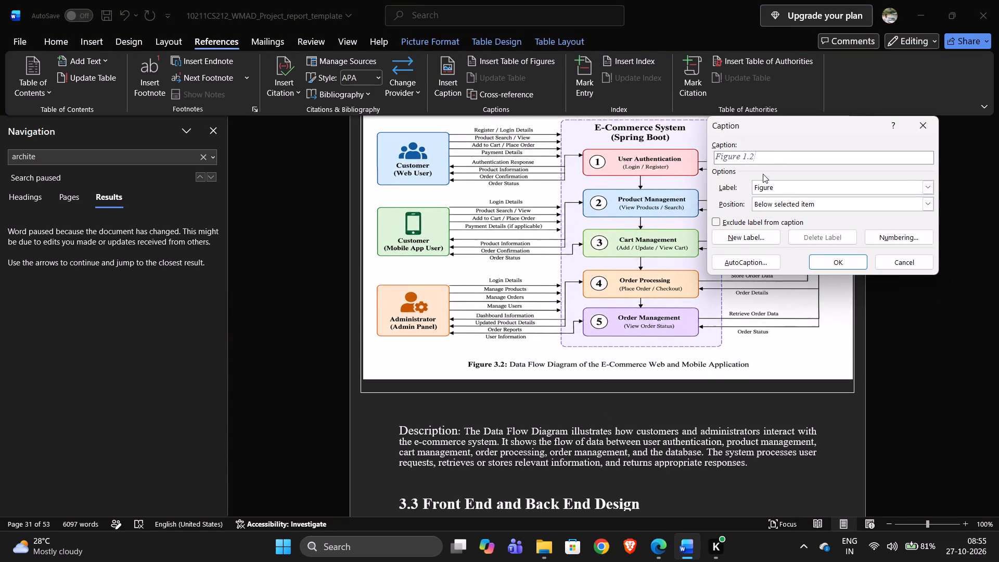
pyautogui.hotkey('ctrl', 'v')
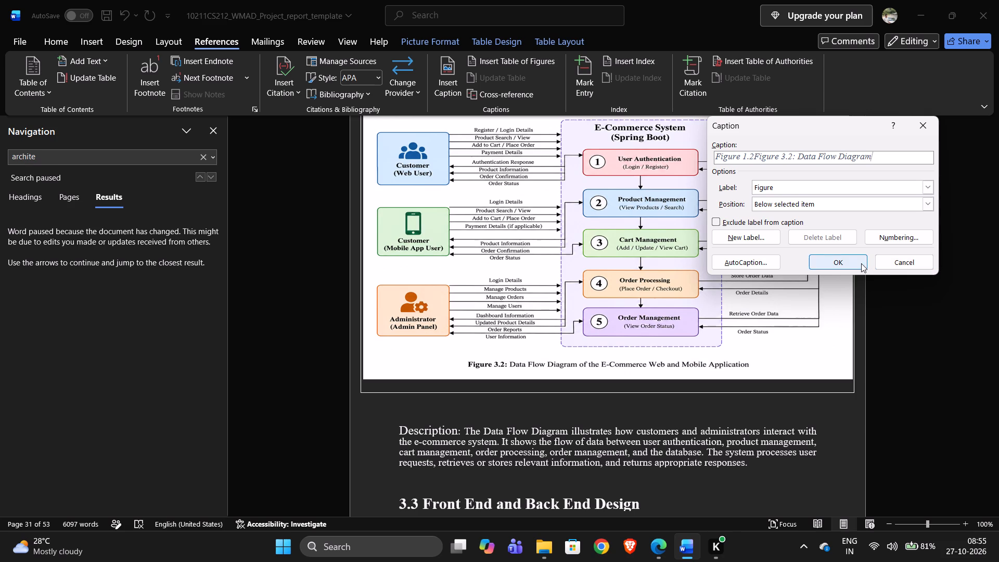
pyautogui.click(861, 263)
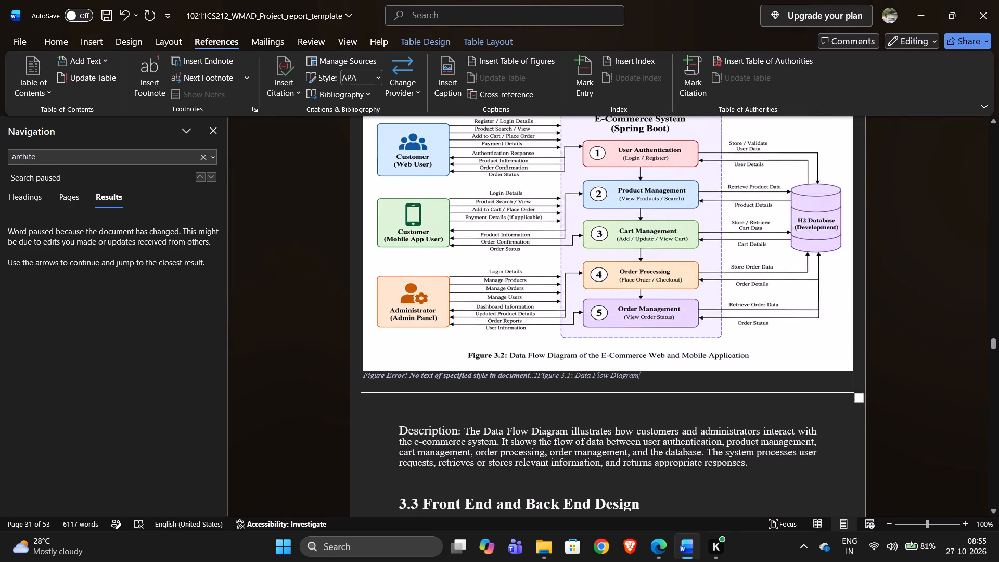
# Replace the chapter-number error text in the Data Flow Diagram caption with 3, making its number 3.2.
pyautogui.click(406, 379)
pyautogui.click(409, 377)
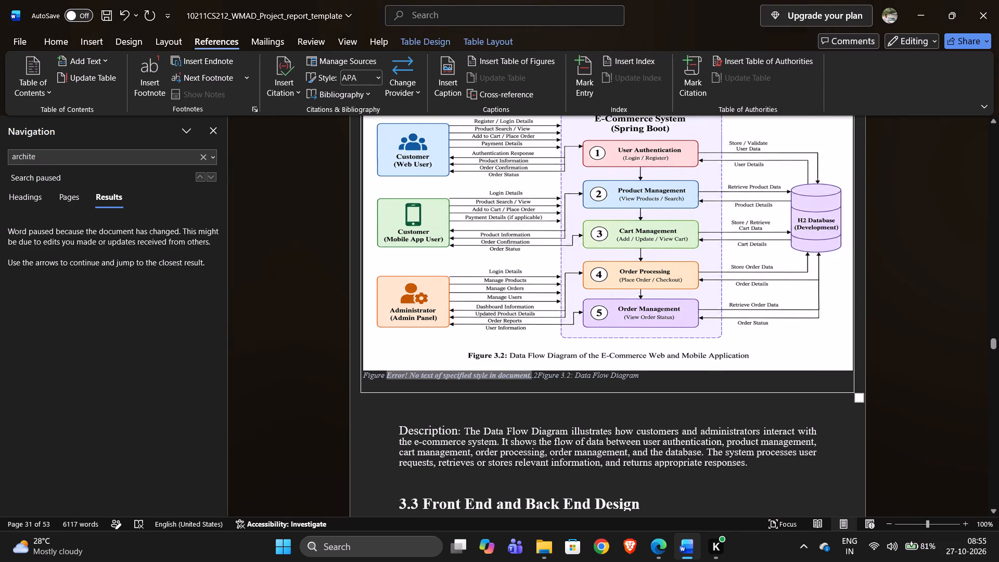
pyautogui.press('BackSpace')
pyautogui.press('BackSpace')
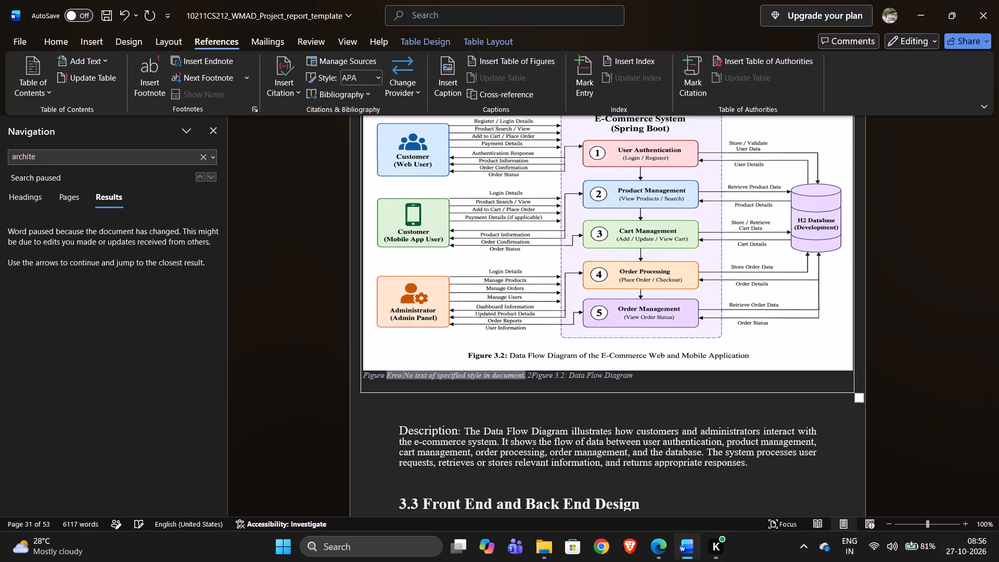
pyautogui.press('BackSpace')
pyautogui.press('BackSpace')
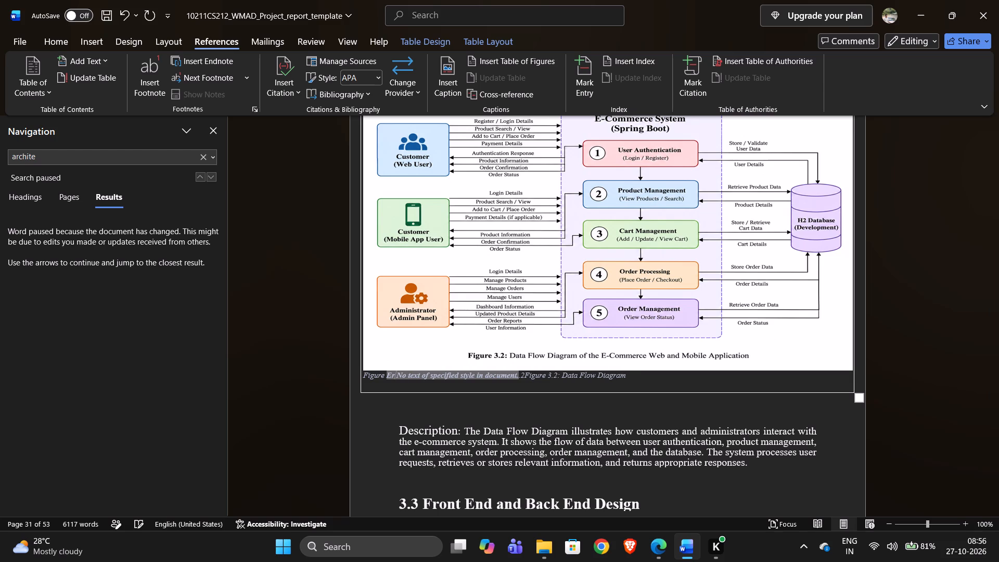
pyautogui.press('BackSpace')
pyautogui.press('BackSpace')
pyautogui.press('BackSpace')
pyautogui.press('BackSpace')
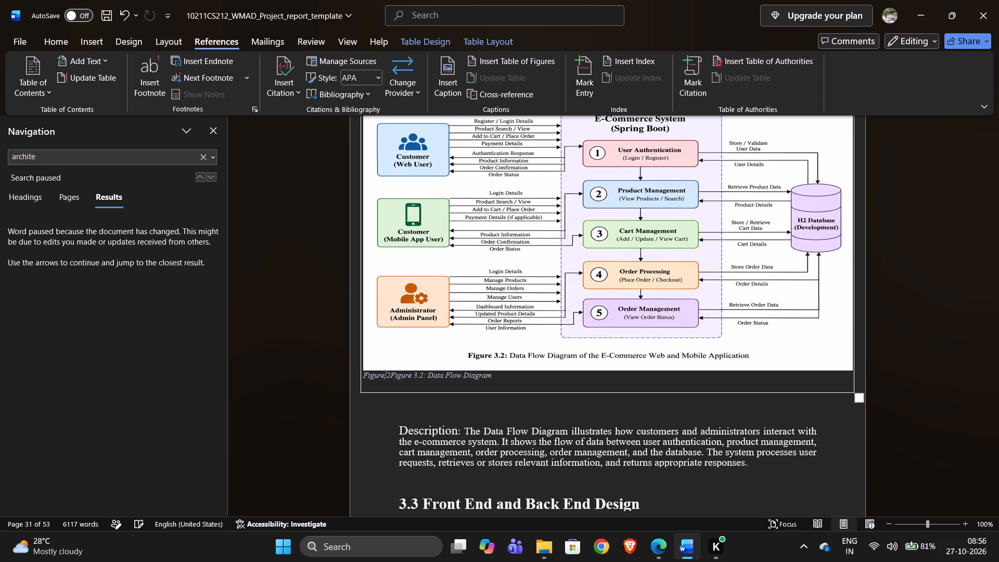
pyautogui.click(390, 378)
pyautogui.click(389, 376)
pyautogui.press('Left')
pyautogui.press('3')
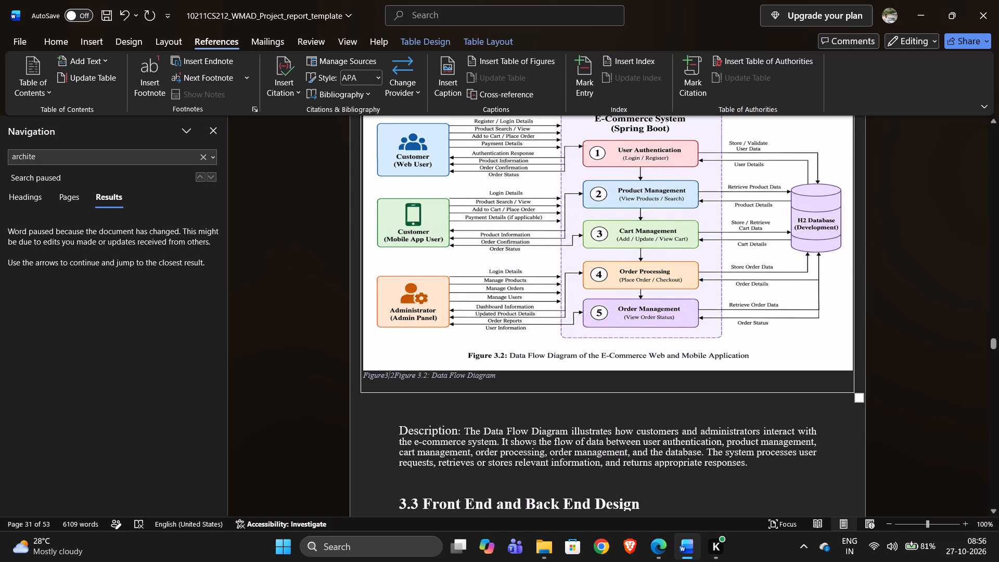
# Delete the duplicate "Figure 3.2:" from the caption, leaving "Figure3.2 Data Flow Diagram".
pyautogui.click(431, 375)
pyautogui.press('BackSpace')
pyautogui.press('BackSpace')
pyautogui.press('BackSpace')
pyautogui.press('BackSpace')
pyautogui.press('BackSpace')
pyautogui.press('BackSpace')
pyautogui.press('BackSpace')
pyautogui.press('BackSpace')
pyautogui.press('BackSpace')
pyautogui.press('BackSpace')
pyautogui.press('BackSpace')
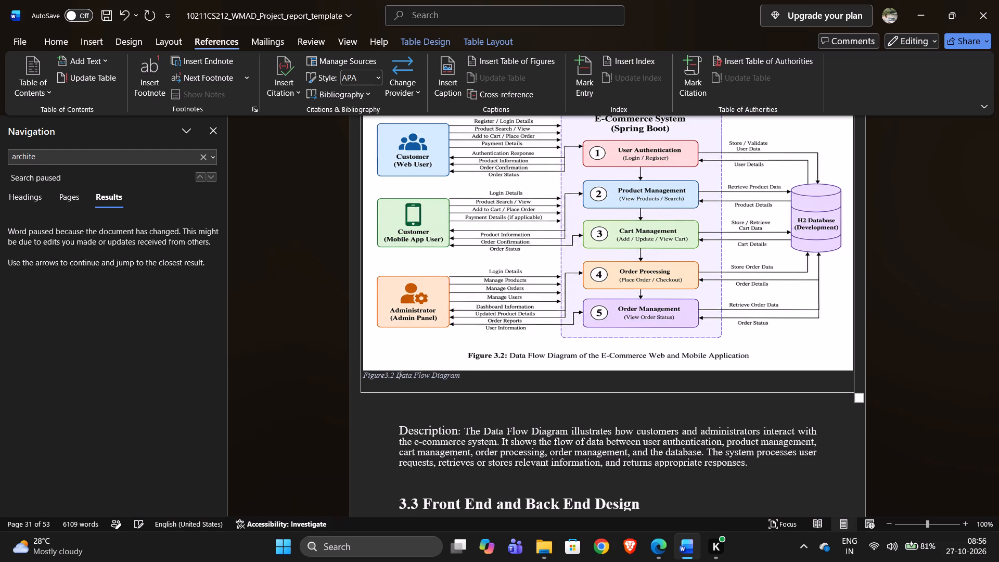
pyautogui.click(364, 376)
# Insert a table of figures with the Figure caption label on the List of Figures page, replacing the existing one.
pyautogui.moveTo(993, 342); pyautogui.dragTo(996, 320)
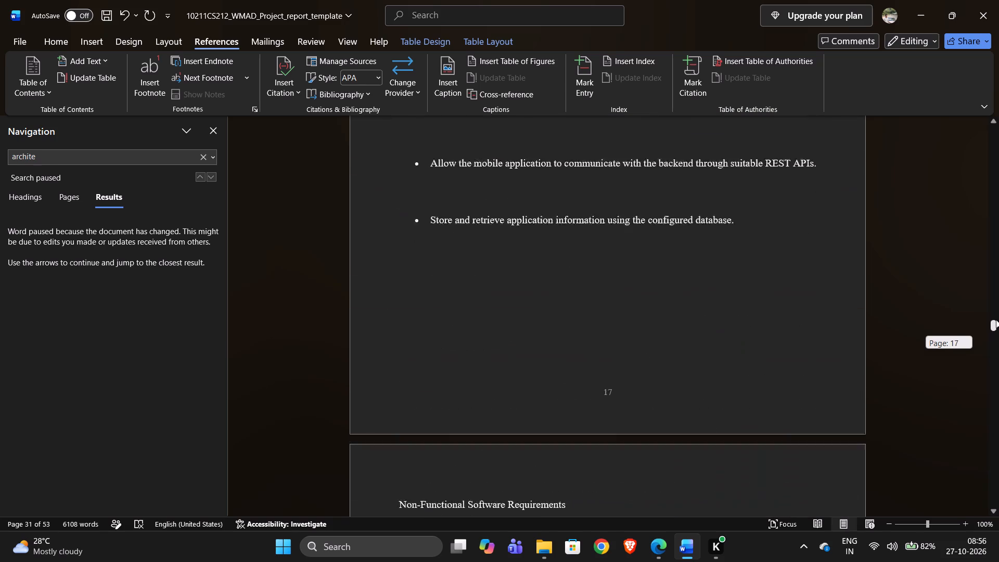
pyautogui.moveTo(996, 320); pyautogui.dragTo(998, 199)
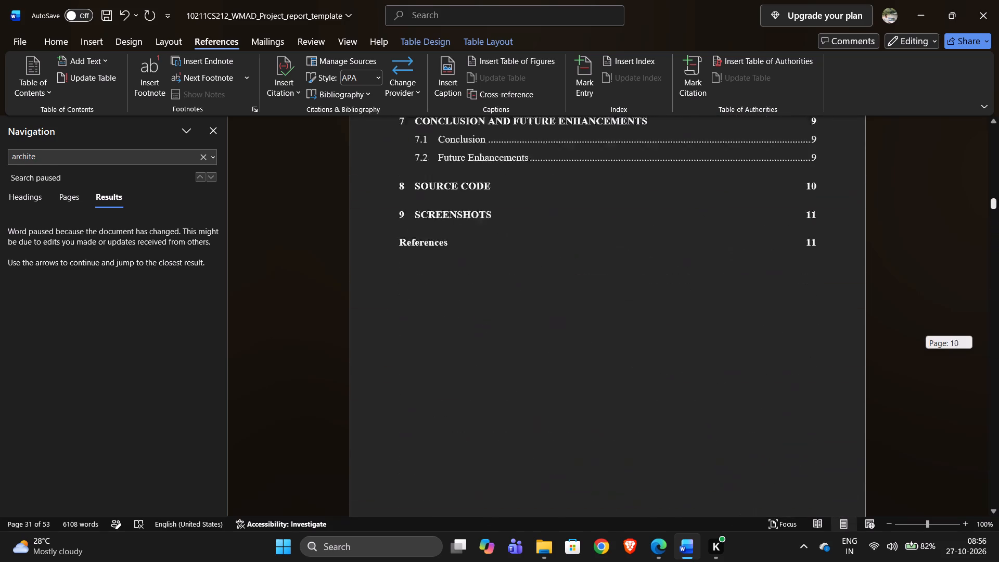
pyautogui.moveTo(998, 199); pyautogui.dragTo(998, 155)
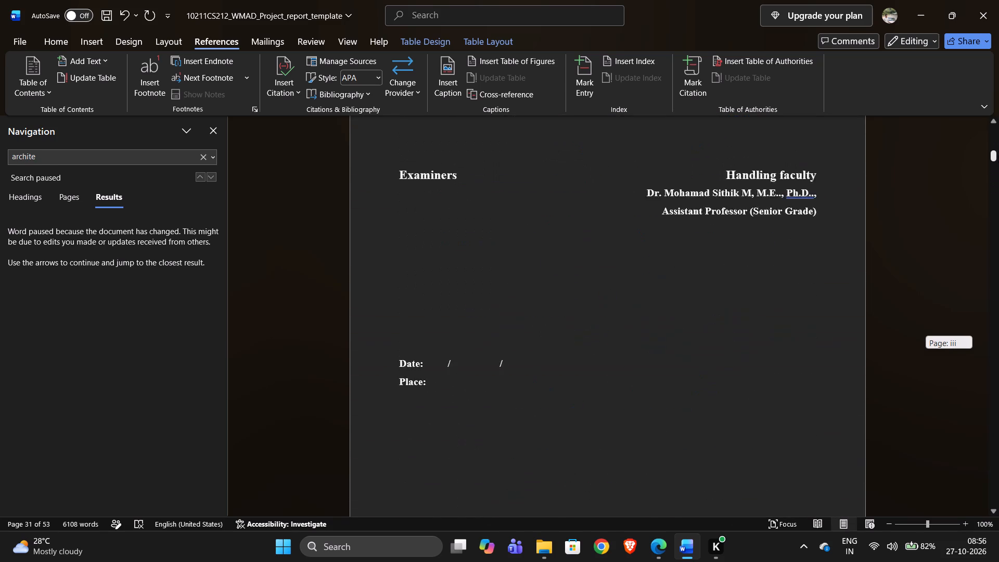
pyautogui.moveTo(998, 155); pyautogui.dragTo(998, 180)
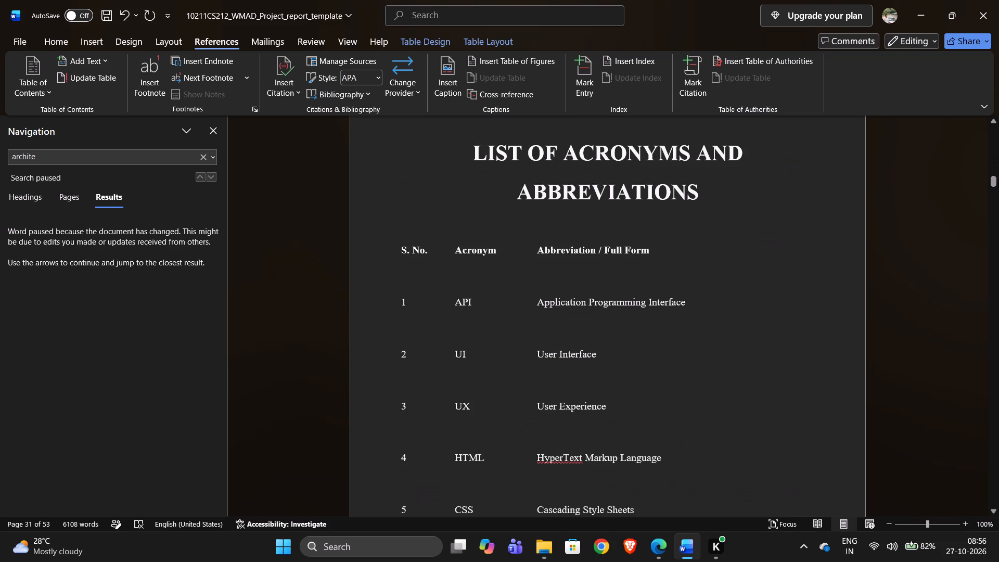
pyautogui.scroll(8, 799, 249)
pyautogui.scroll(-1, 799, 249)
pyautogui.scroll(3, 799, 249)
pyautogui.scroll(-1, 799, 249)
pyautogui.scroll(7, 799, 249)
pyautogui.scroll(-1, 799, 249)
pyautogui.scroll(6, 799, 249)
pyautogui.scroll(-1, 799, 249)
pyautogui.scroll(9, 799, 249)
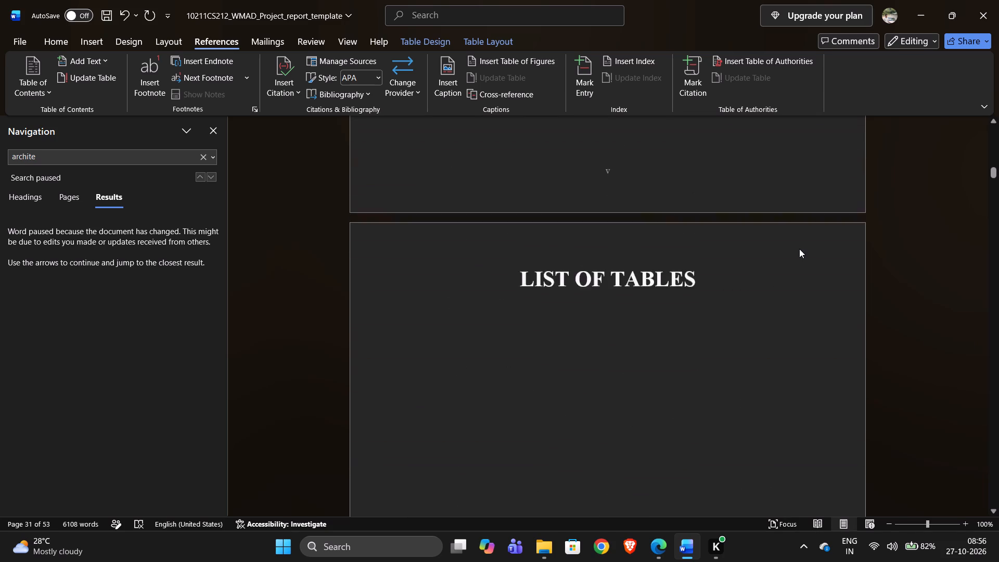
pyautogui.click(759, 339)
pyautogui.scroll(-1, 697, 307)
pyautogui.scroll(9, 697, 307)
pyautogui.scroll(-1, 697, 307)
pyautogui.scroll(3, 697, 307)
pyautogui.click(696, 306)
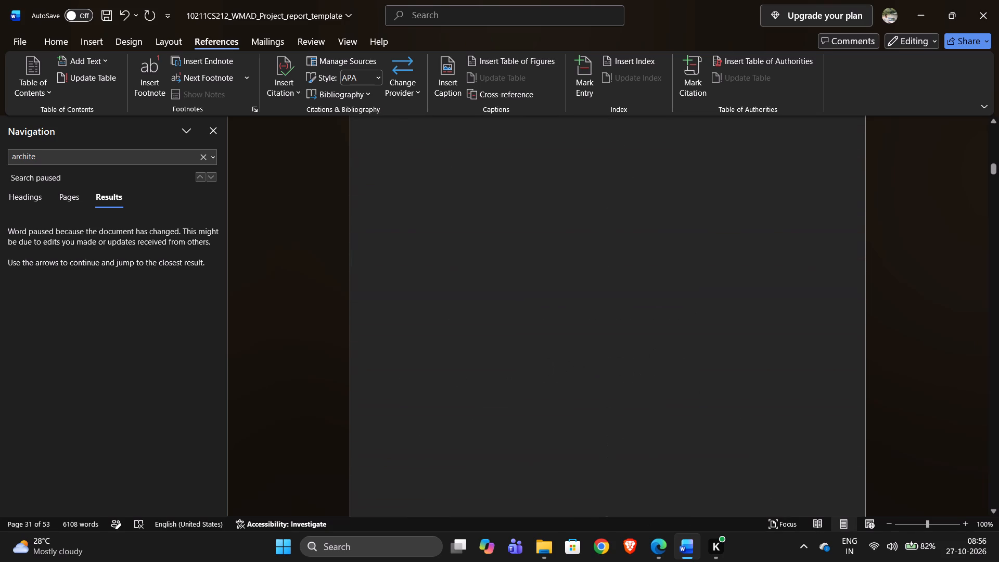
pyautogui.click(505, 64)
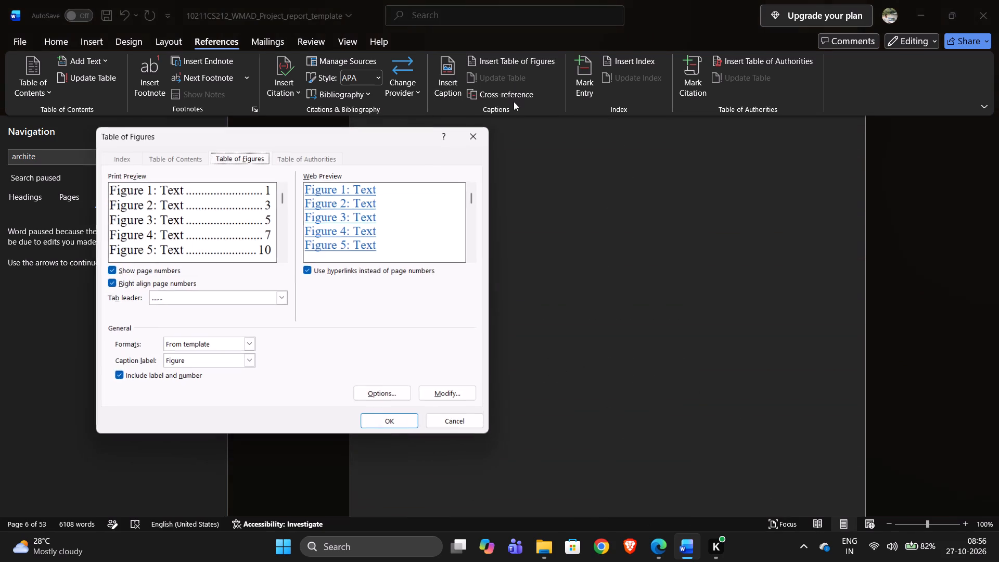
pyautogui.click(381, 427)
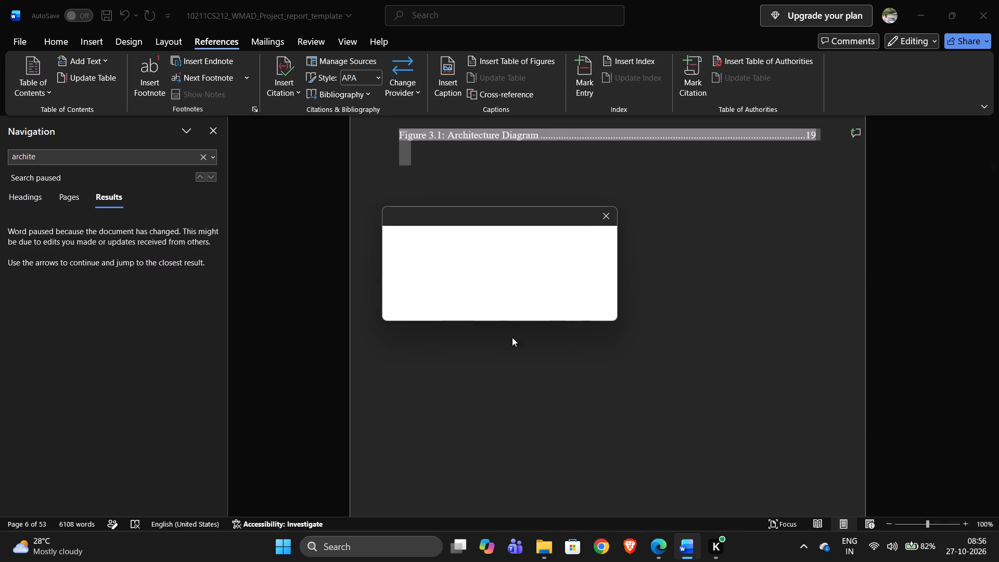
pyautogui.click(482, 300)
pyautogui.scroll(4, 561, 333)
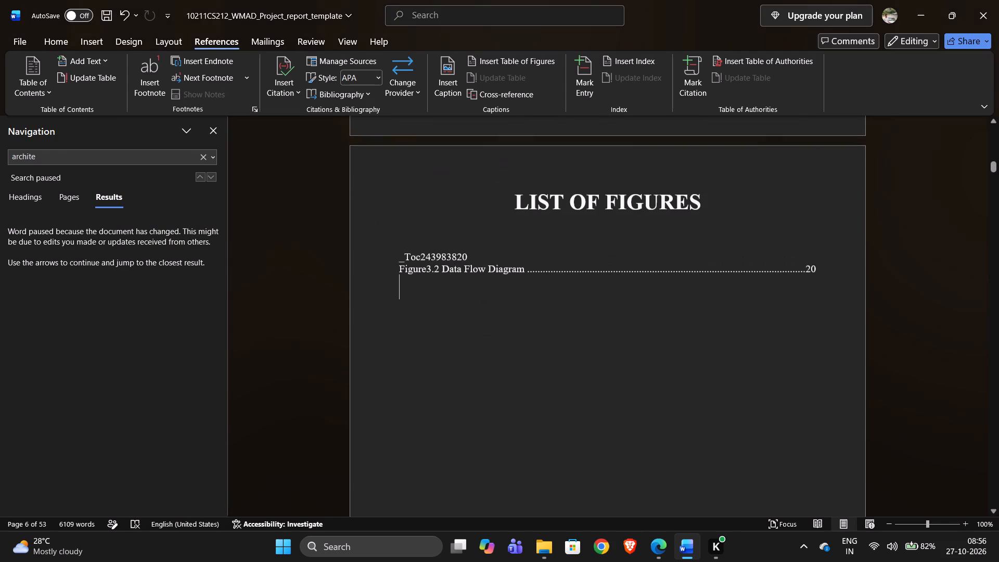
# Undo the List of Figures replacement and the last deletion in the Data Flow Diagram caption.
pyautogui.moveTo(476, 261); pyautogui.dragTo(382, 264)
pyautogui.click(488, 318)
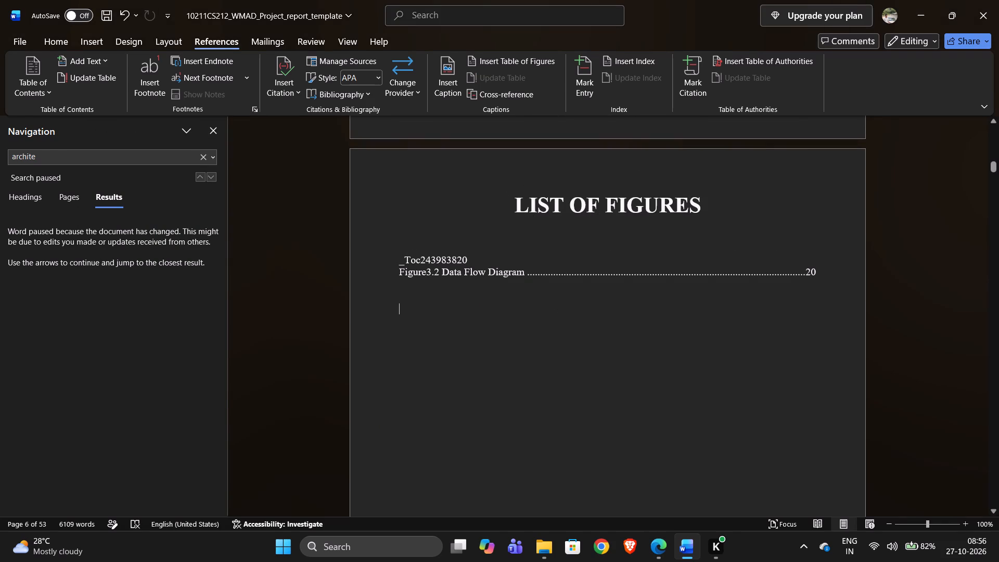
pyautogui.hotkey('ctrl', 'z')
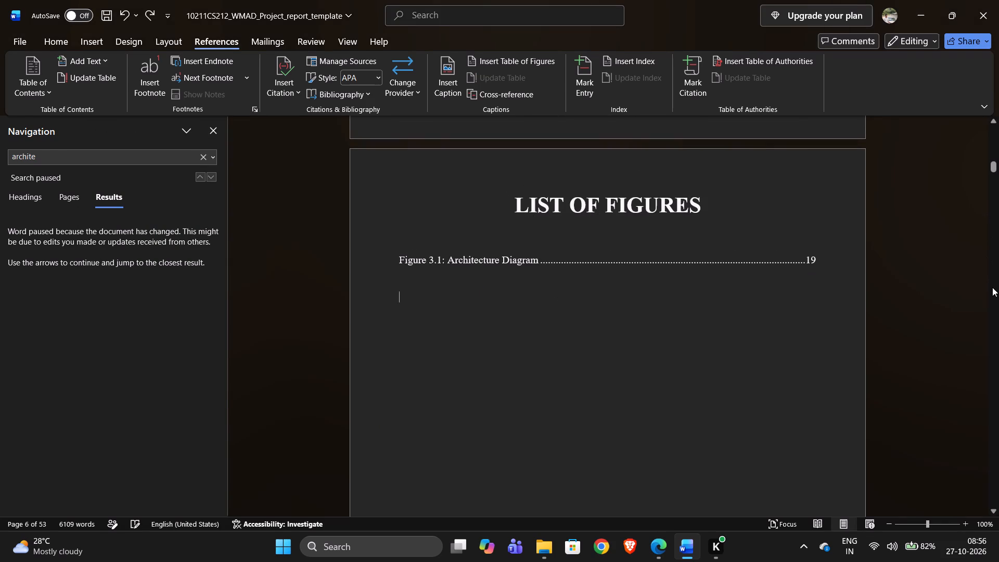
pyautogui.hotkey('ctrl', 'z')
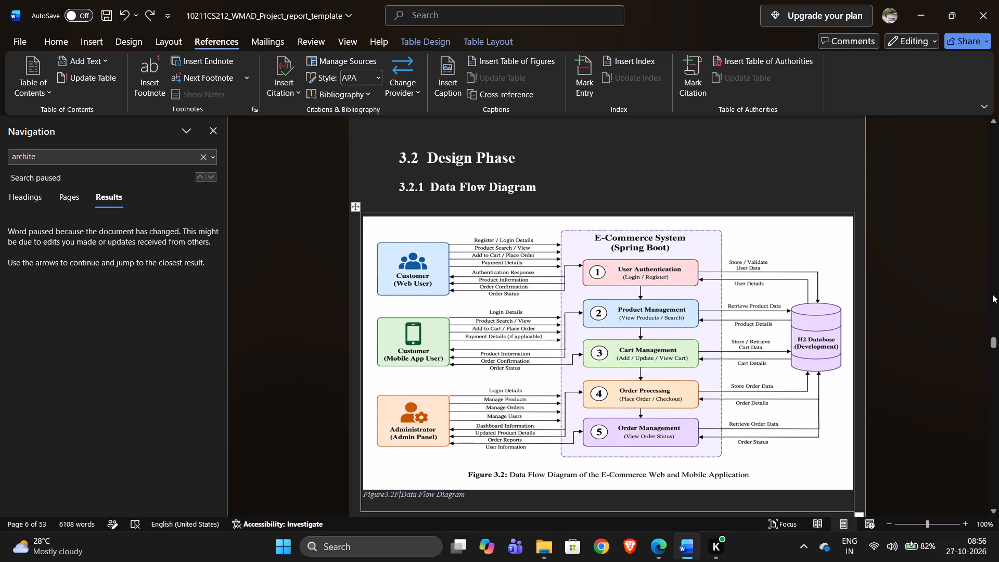
# Undo the Data Flow Diagram caption edits, back through the removal of the duplicate "Figure 3.2:" and the replacement of the chapter-number error text.
pyautogui.hotkey('ctrl', 'z')
pyautogui.hotkey('ctrl', 'z')
pyautogui.hotkey('ctrl', 'z')
pyautogui.hotkey('ctrl', 'z')
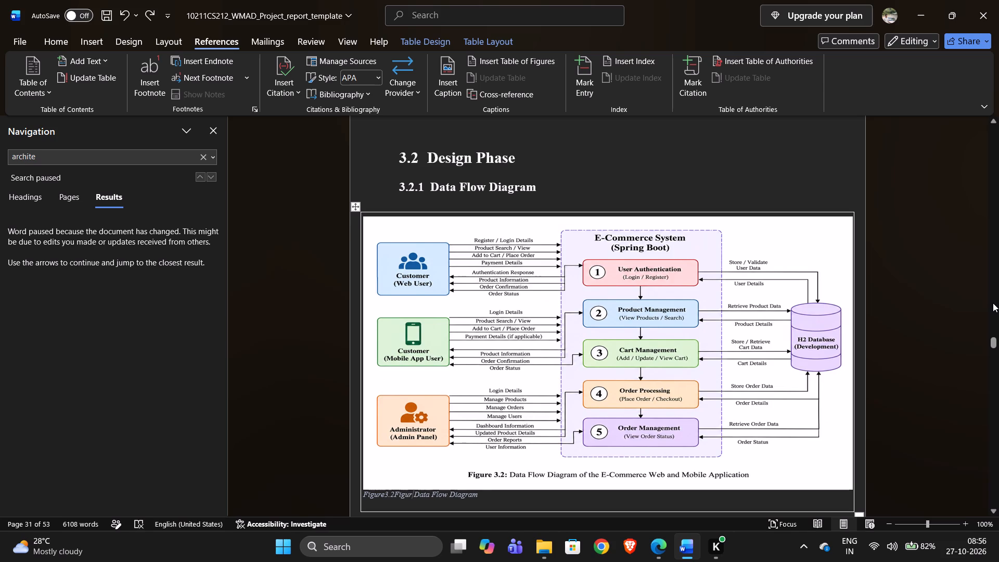
pyautogui.hotkey('ctrl', 'z')
pyautogui.hotkey('ctrl', 'z')
pyautogui.hotkey('ctrl', 'z')
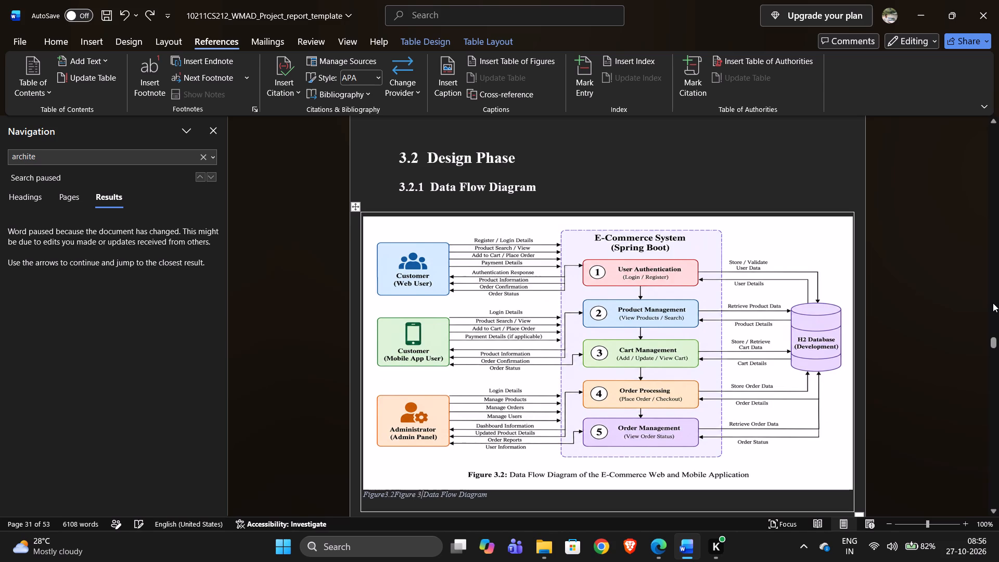
pyautogui.hotkey('ctrl', 'z')
pyautogui.hotkey('ctrl', 'z')
pyautogui.hotkey('ctrl', 'z')
pyautogui.hotkey('ctrl', 'z')
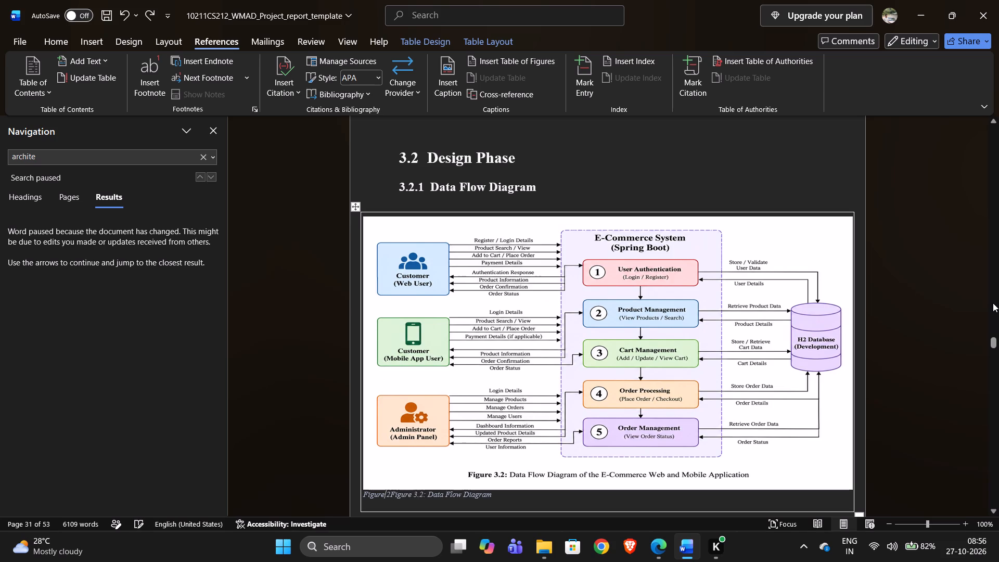
pyautogui.hotkey('ctrl', 'z')
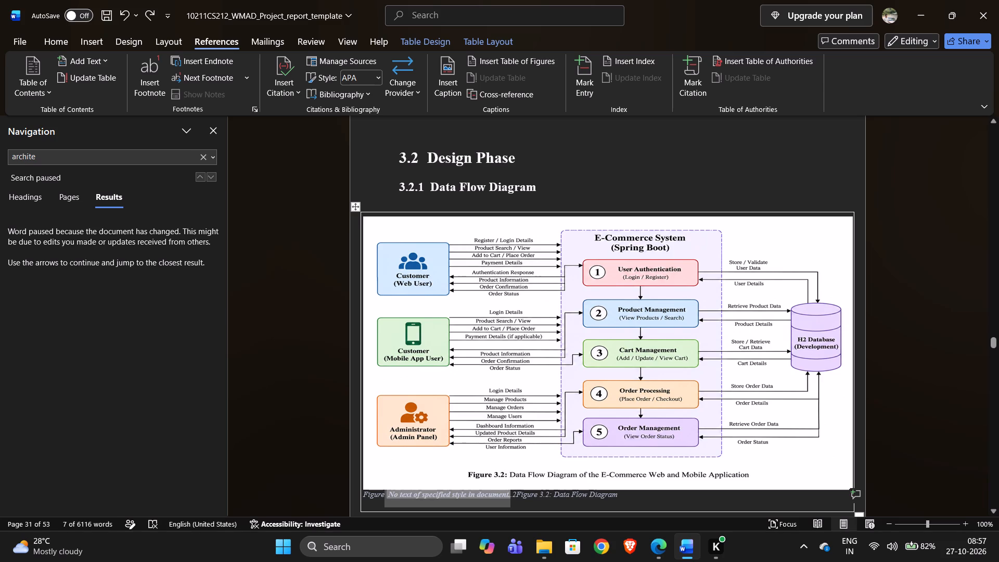
# Insert a table of figures with the Figure caption label on the List of Figures page, replacing the existing one.
pyautogui.click(887, 443)
pyautogui.moveTo(993, 342); pyautogui.dragTo(991, 334)
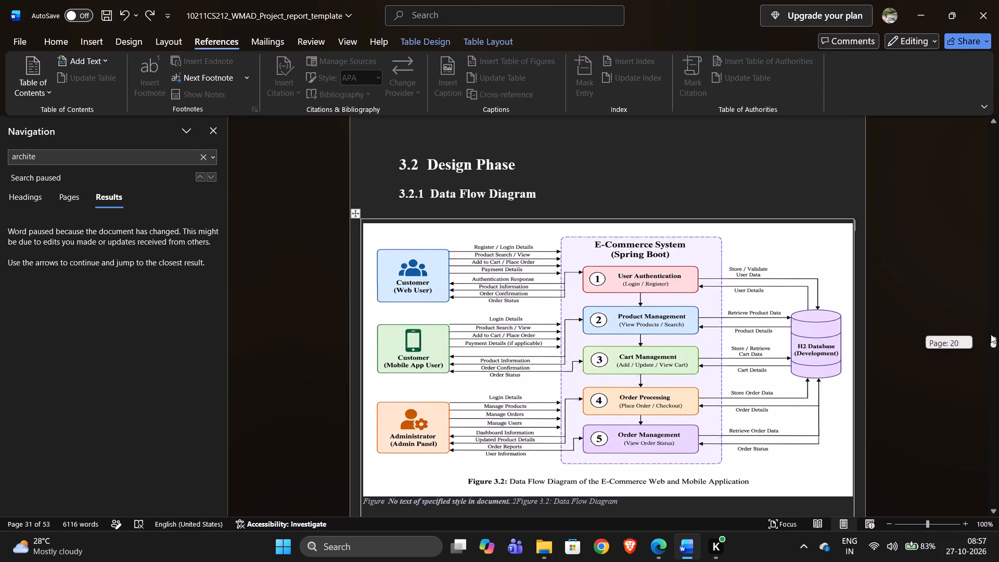
pyautogui.moveTo(991, 334); pyautogui.dragTo(998, 110)
pyautogui.scroll(-10, 724, 251)
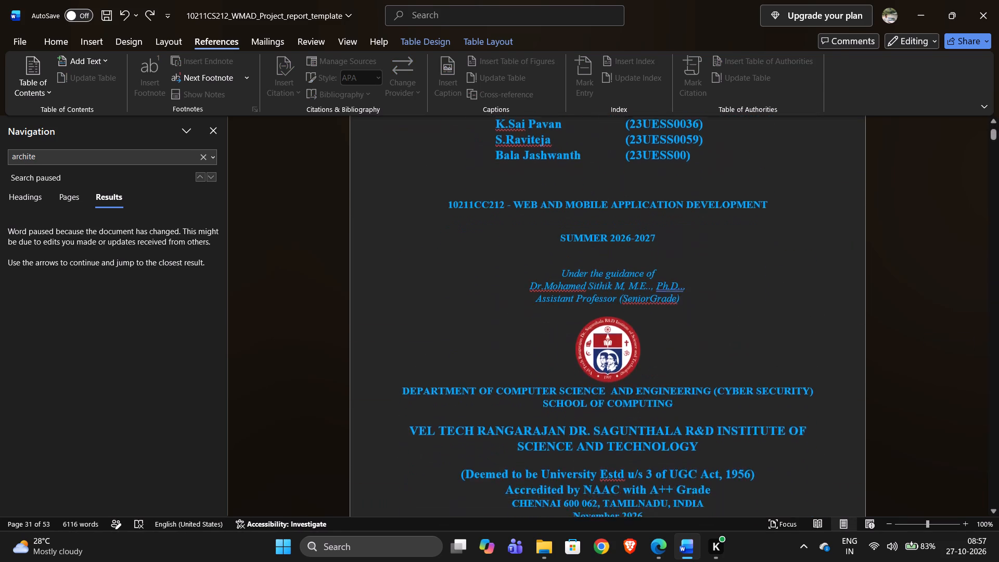
pyautogui.scroll(-19, 728, 266)
pyautogui.scroll(1, 745, 384)
pyautogui.scroll(-6, 746, 404)
pyautogui.scroll(1, 754, 416)
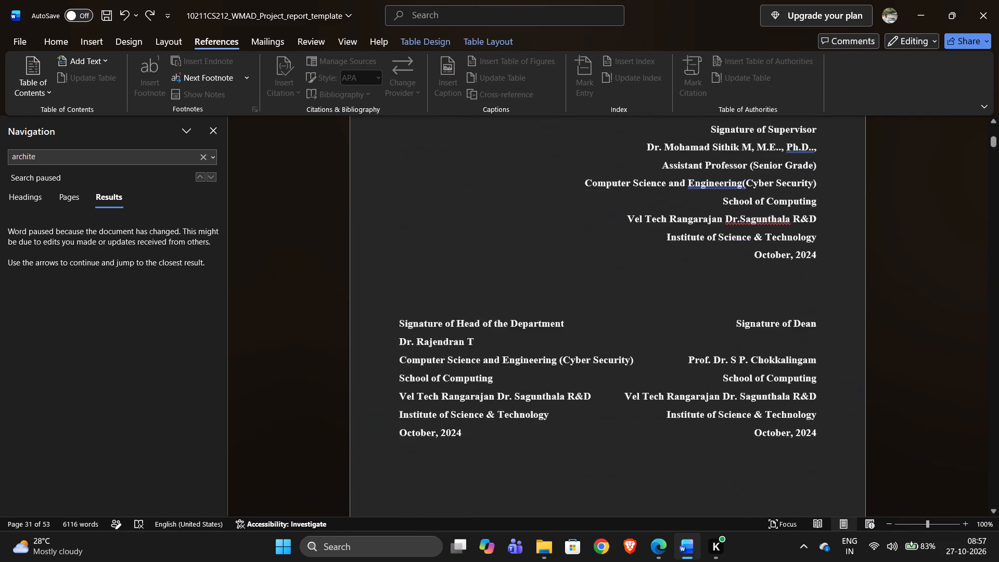
pyautogui.scroll(-20, 754, 416)
pyautogui.scroll(-5, 754, 416)
pyautogui.scroll(2, 735, 433)
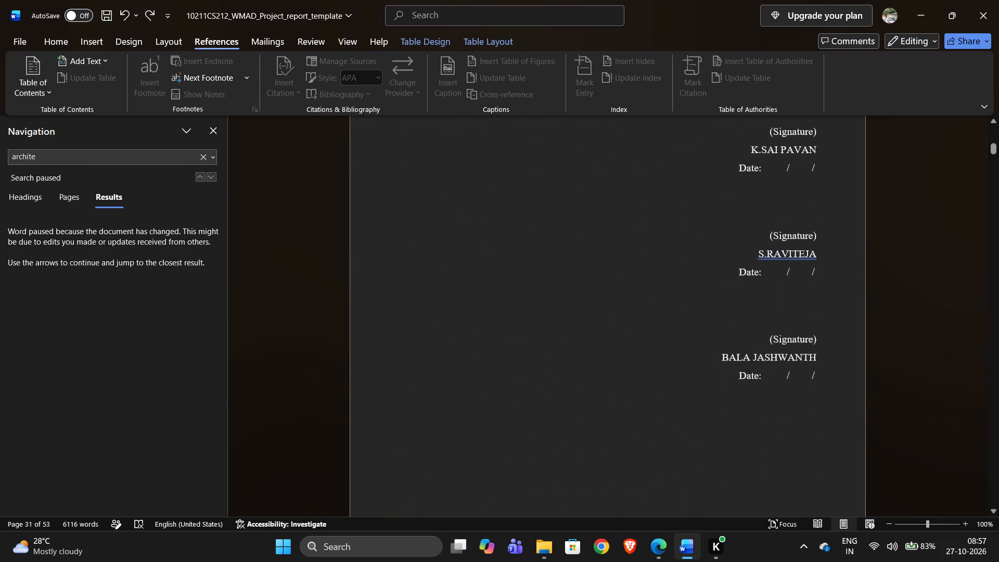
pyautogui.scroll(-14, 735, 433)
pyautogui.scroll(-15, 735, 435)
pyautogui.scroll(1, 739, 452)
pyautogui.scroll(-3, 736, 458)
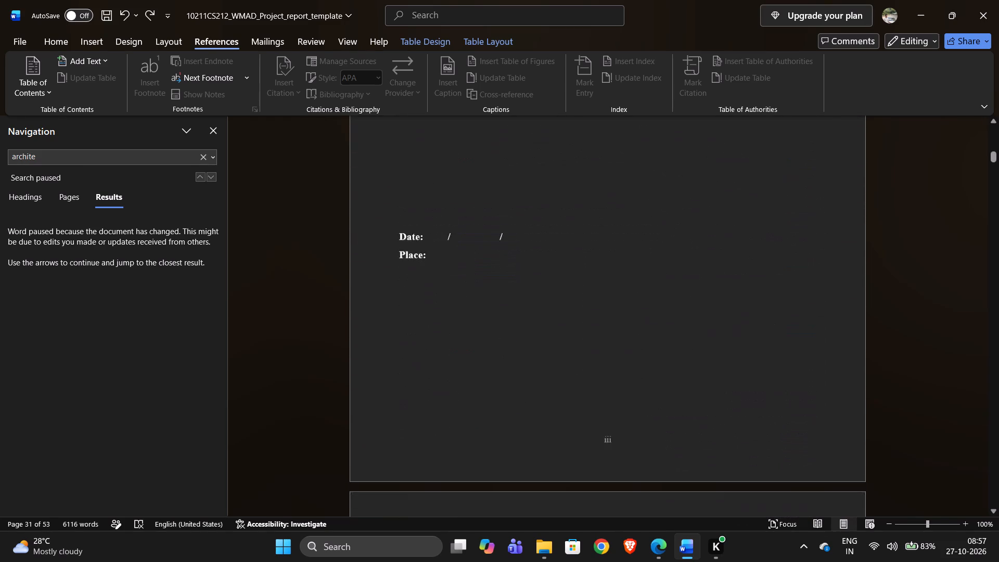
pyautogui.scroll(-15, 738, 457)
pyautogui.scroll(-13, 998, 529)
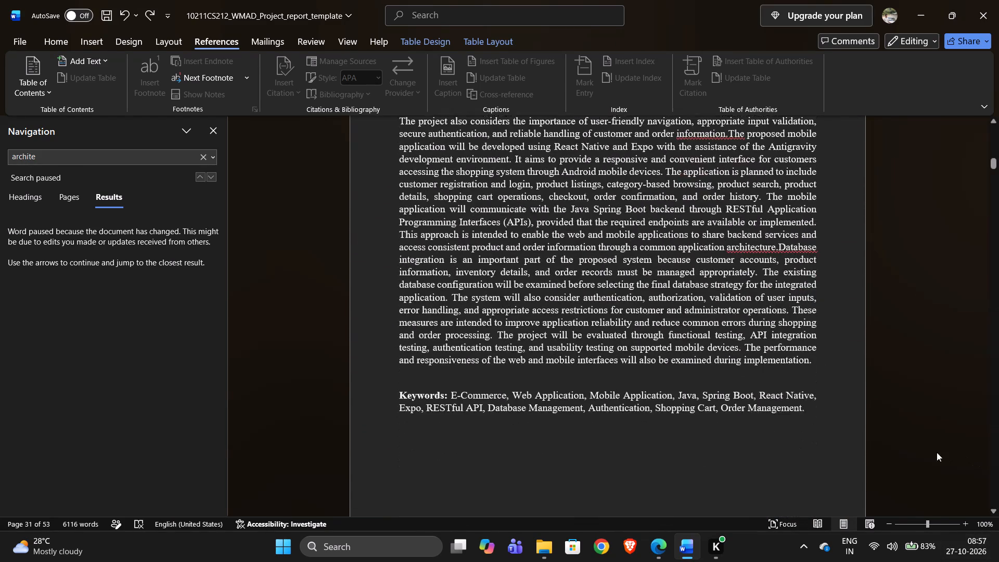
pyautogui.scroll(-9, 937, 452)
pyautogui.scroll(-1, 767, 400)
pyautogui.scroll(1, 765, 407)
pyautogui.scroll(-3, 764, 412)
pyautogui.click(592, 299)
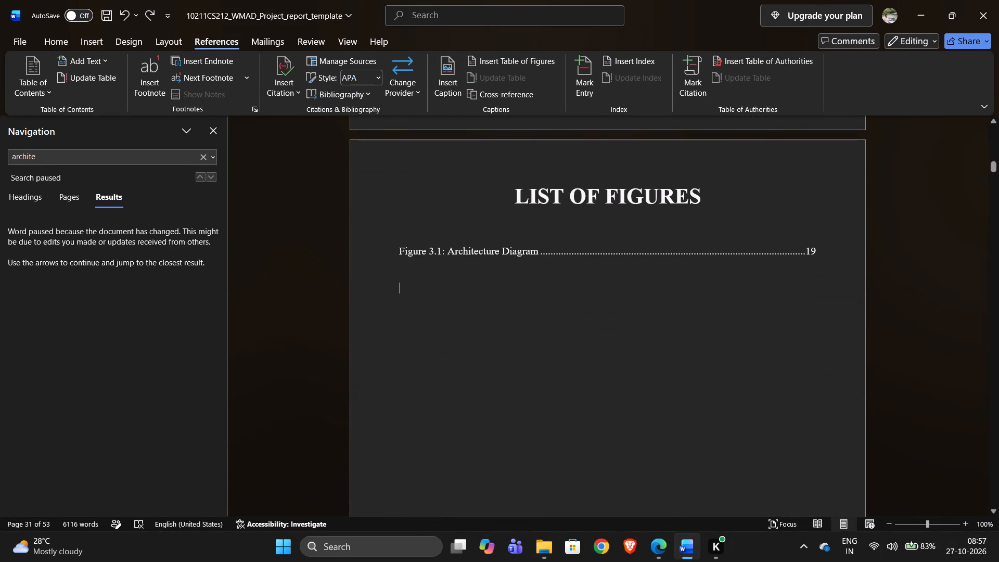
pyautogui.click(506, 61)
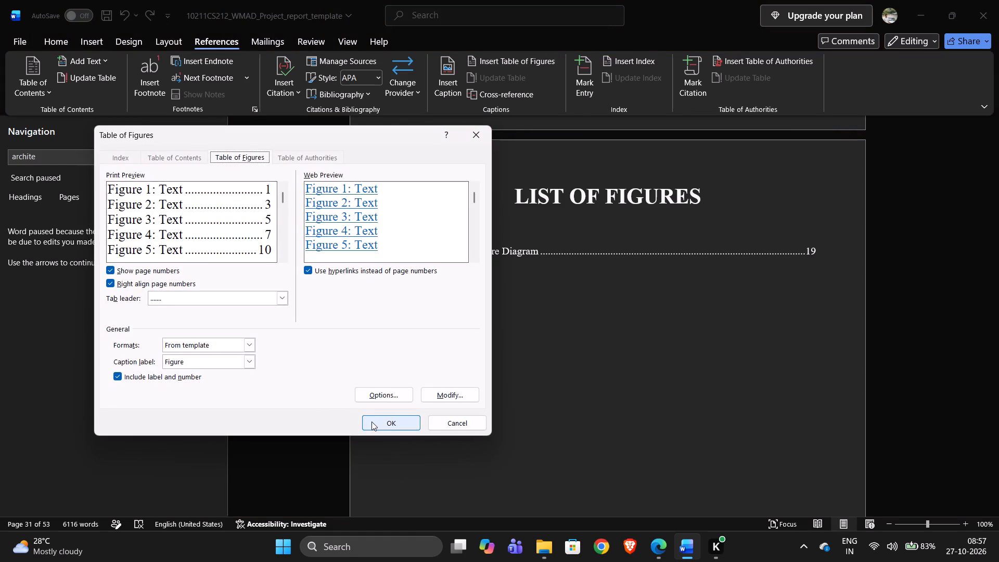
pyautogui.click(472, 138)
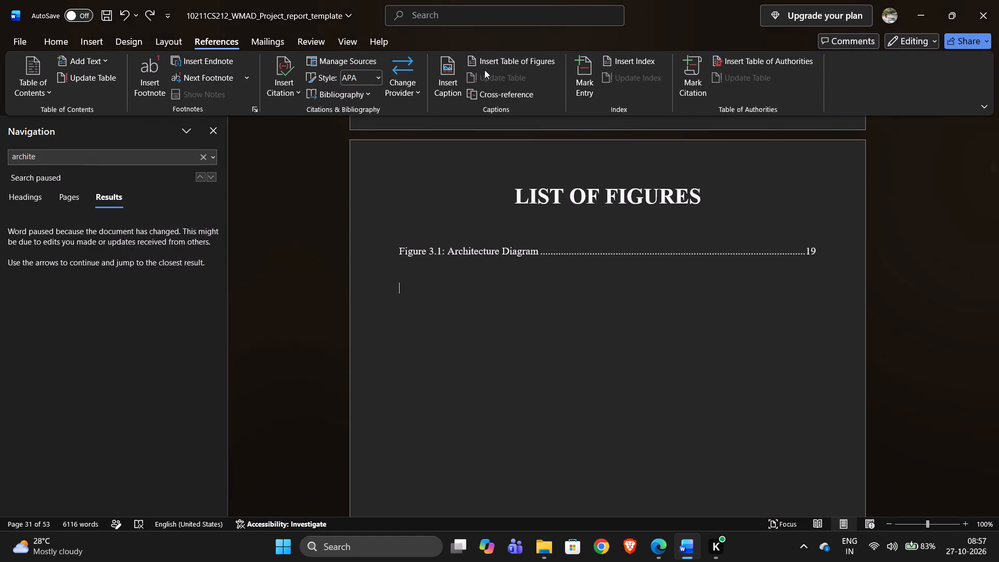
pyautogui.click(484, 66)
pyautogui.click(398, 423)
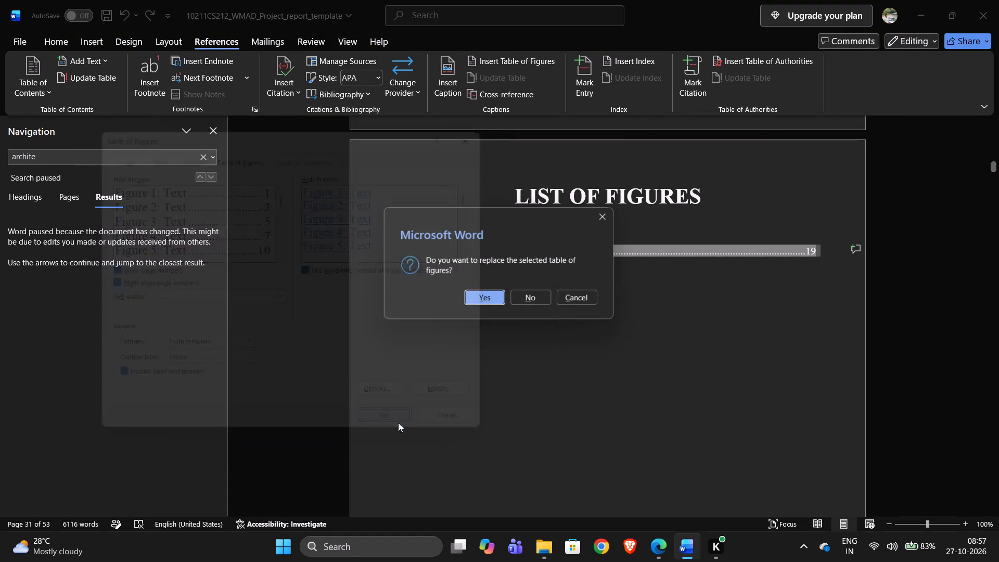
pyautogui.click(503, 296)
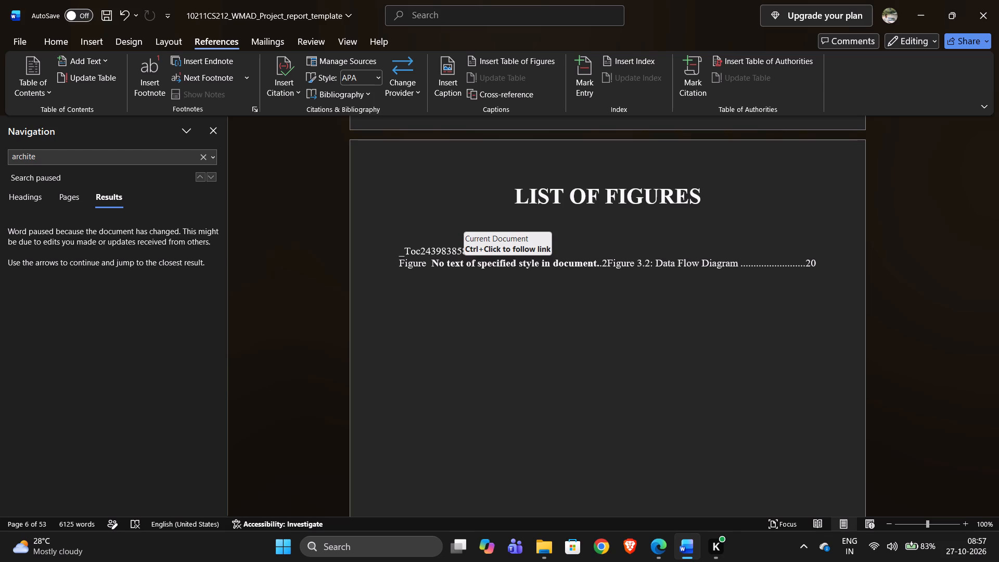
pyautogui.click(481, 372)
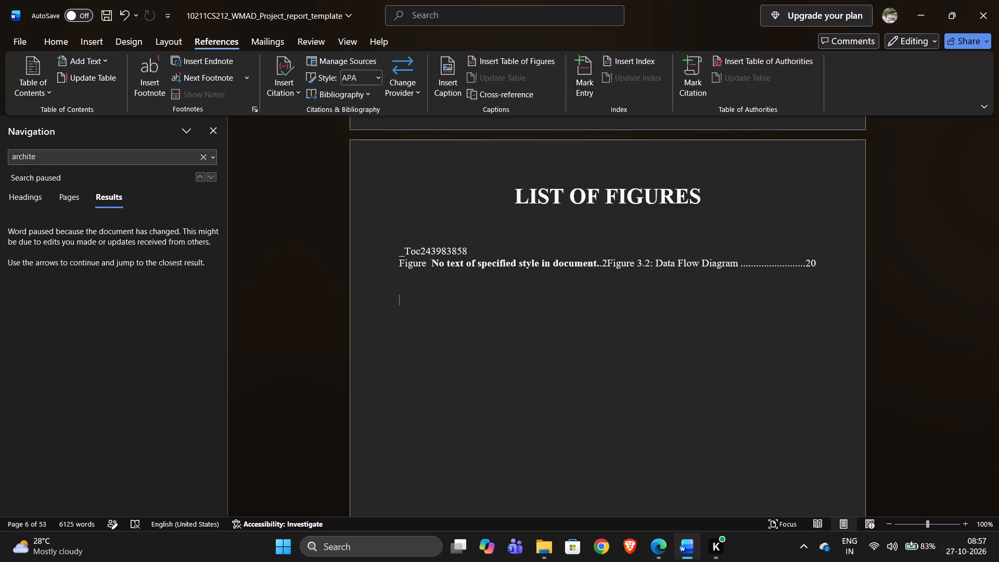
# Delete "Error! No text of specified style in document." from the Architecture Diagram caption under 3.1 Sitemap.
pyautogui.scroll(-5, 635, 382)
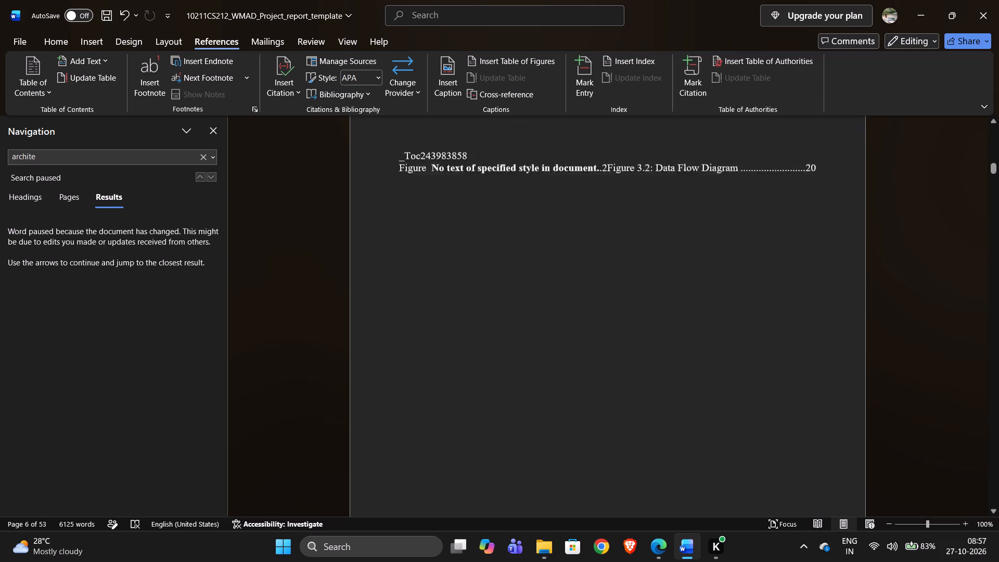
pyautogui.scroll(-4, 649, 375)
pyautogui.scroll(-3, 661, 215)
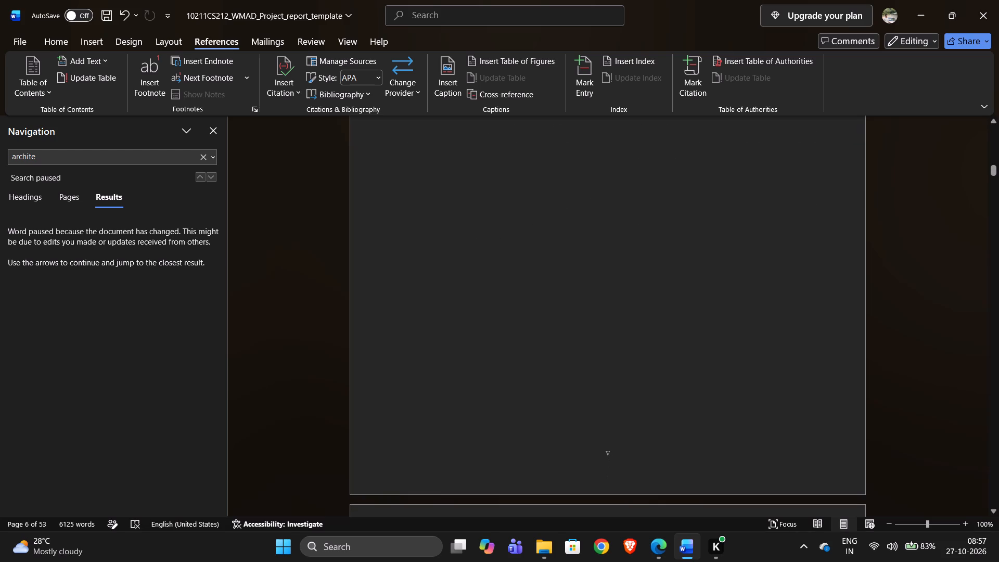
pyautogui.scroll(-13, 640, 177)
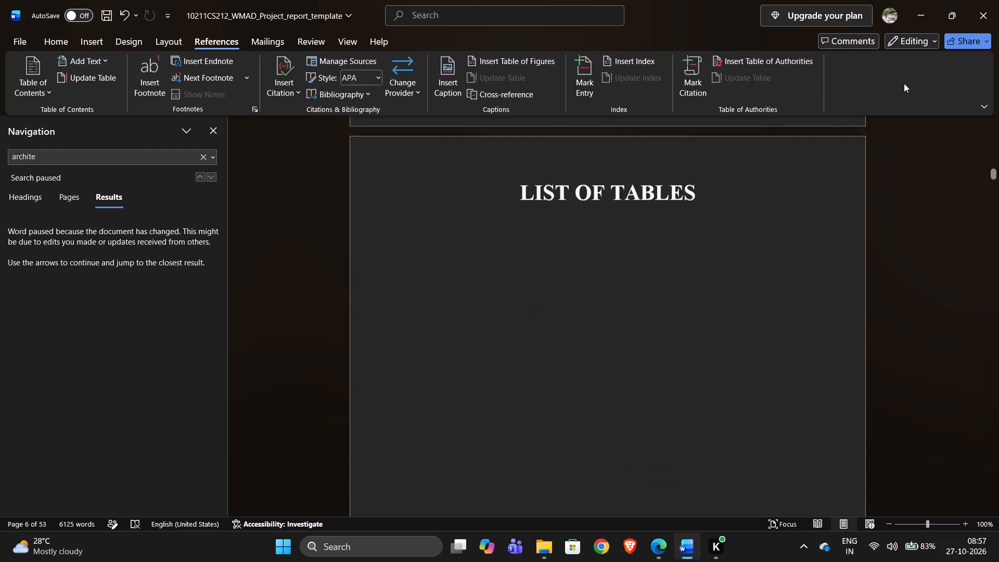
pyautogui.moveTo(994, 178); pyautogui.dragTo(998, 200)
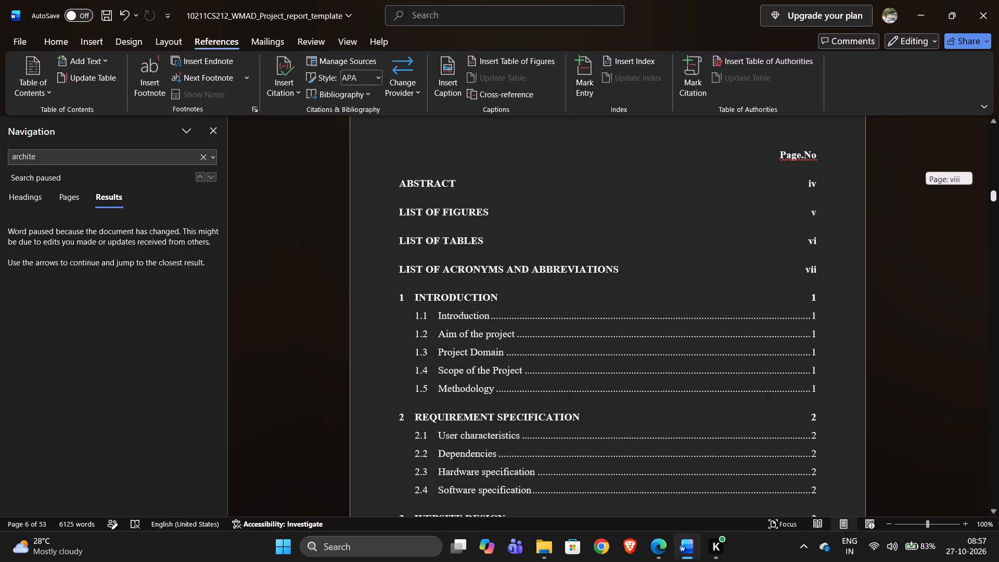
pyautogui.moveTo(998, 200); pyautogui.dragTo(998, 268)
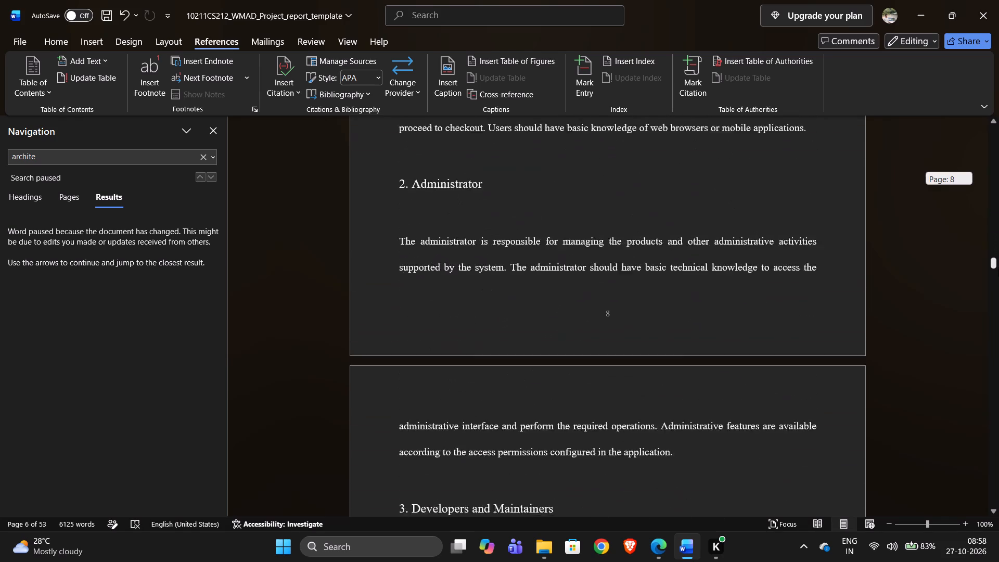
pyautogui.moveTo(998, 268); pyautogui.dragTo(998, 288)
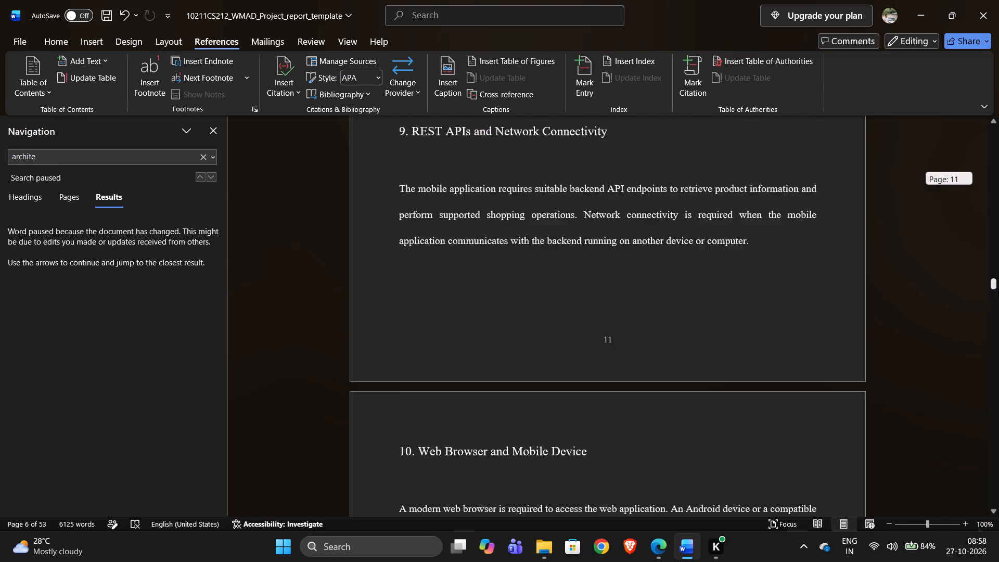
pyautogui.moveTo(998, 288); pyautogui.dragTo(998, 310)
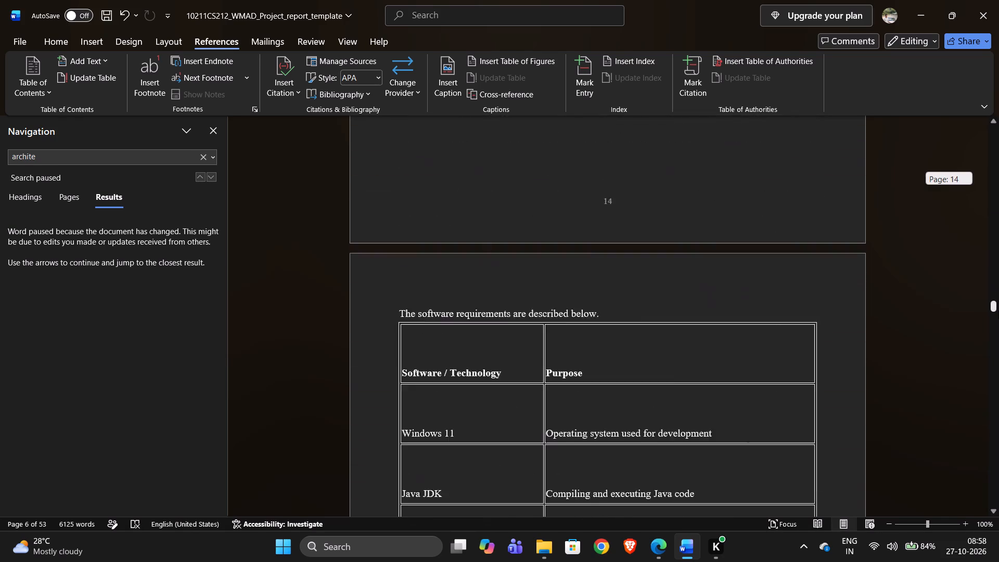
pyautogui.moveTo(998, 310); pyautogui.dragTo(995, 323)
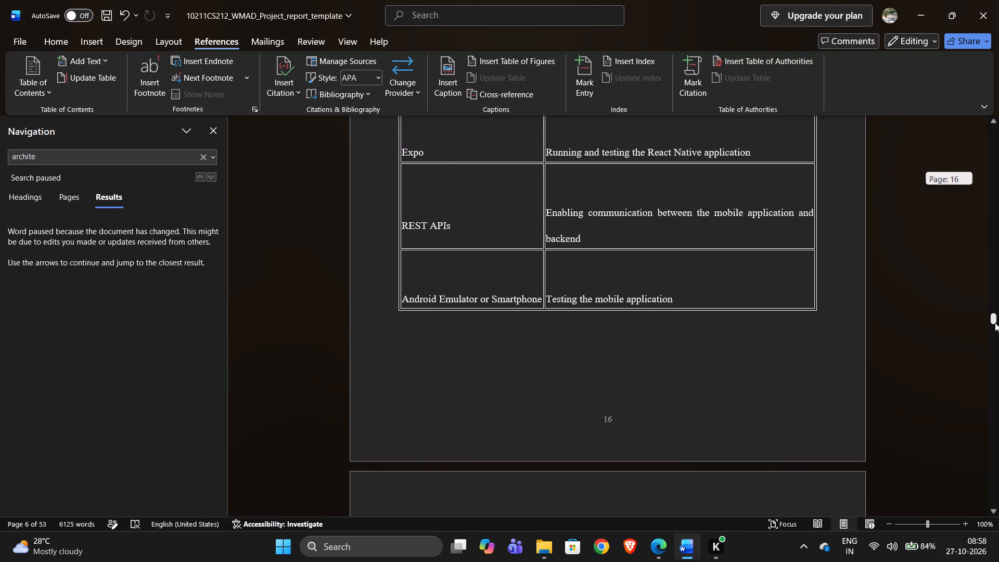
pyautogui.moveTo(995, 323); pyautogui.dragTo(994, 341)
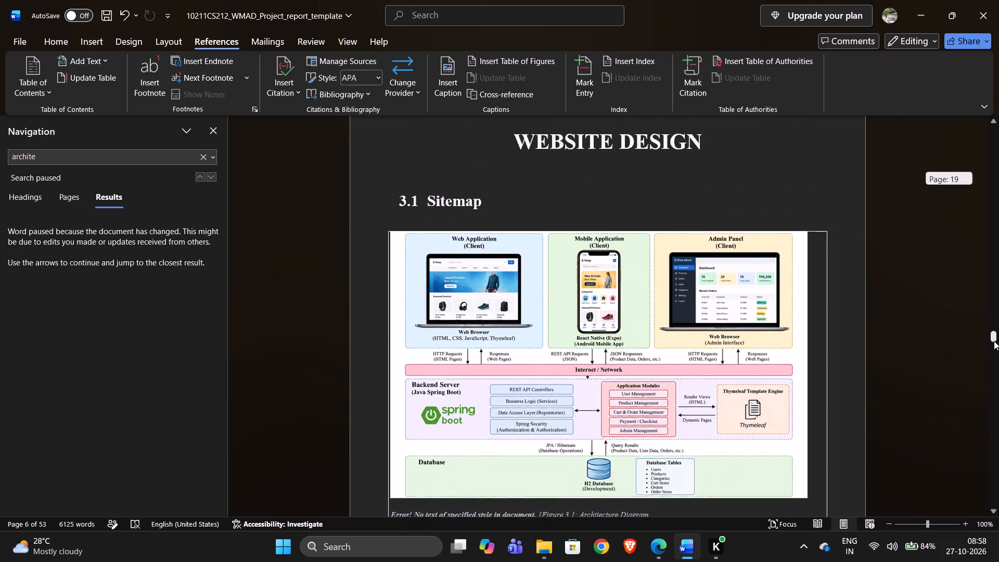
pyautogui.moveTo(994, 341); pyautogui.dragTo(994, 343)
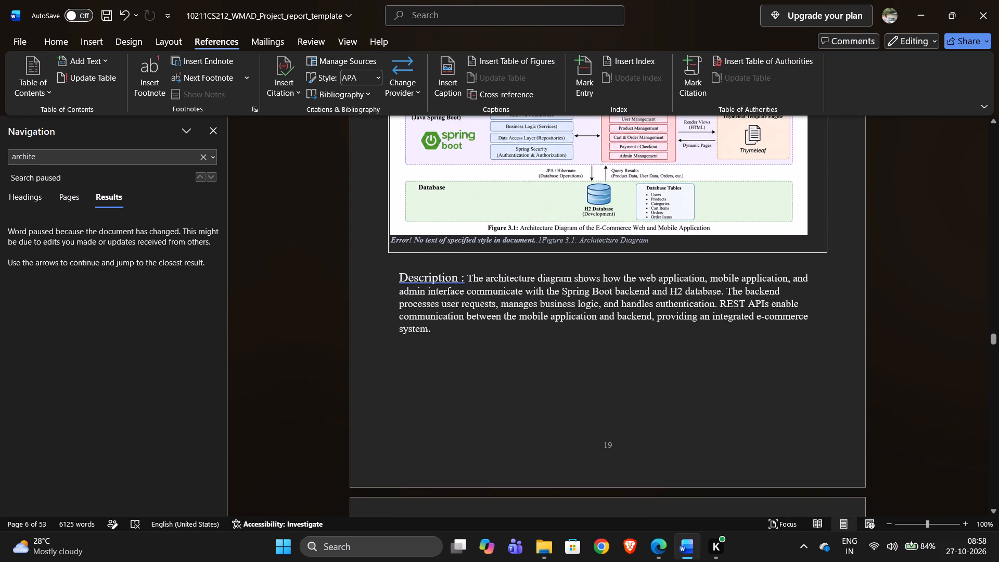
pyautogui.click(540, 241)
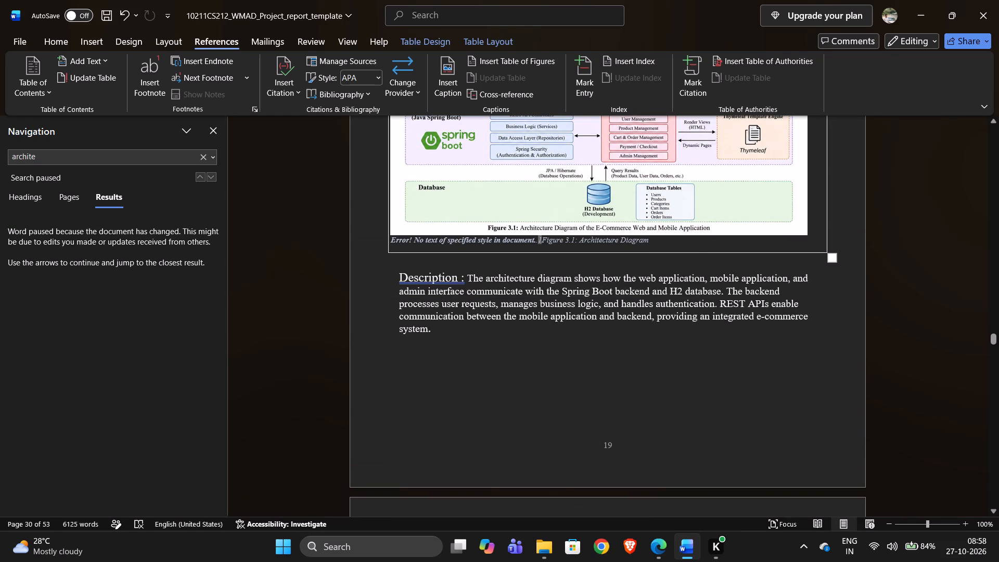
pyautogui.press('BackSpace')
pyautogui.press('BackSpace')
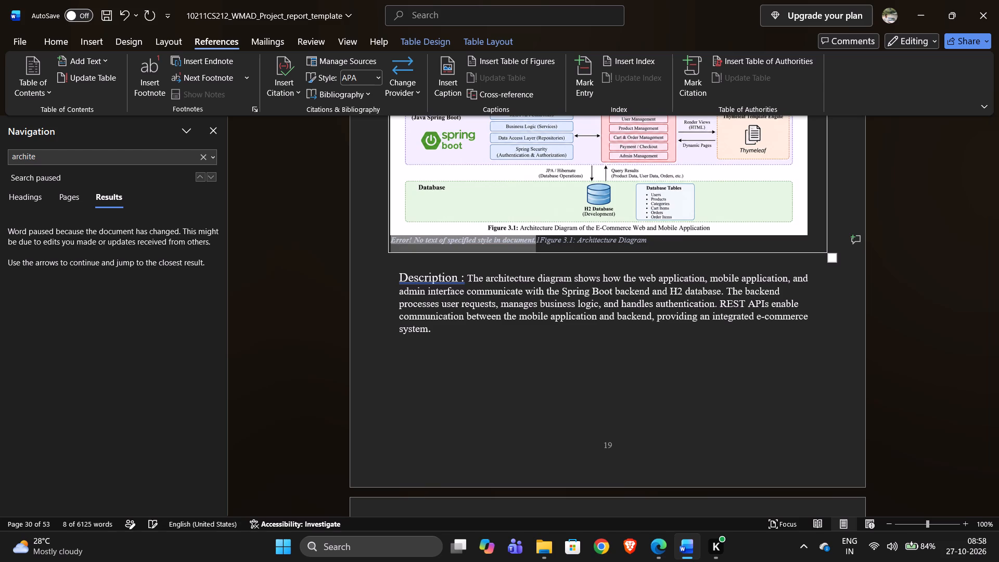
pyautogui.press('BackSpace')
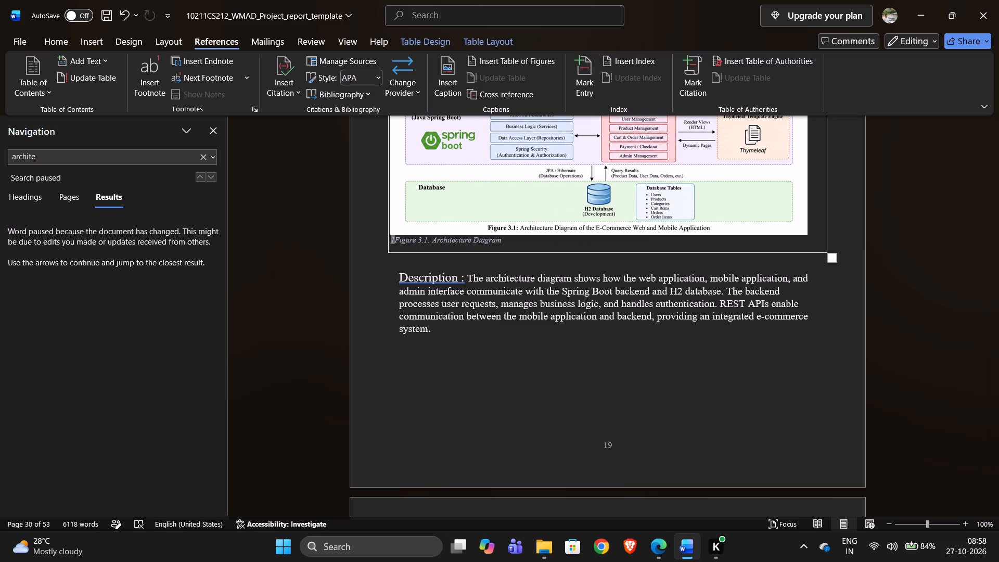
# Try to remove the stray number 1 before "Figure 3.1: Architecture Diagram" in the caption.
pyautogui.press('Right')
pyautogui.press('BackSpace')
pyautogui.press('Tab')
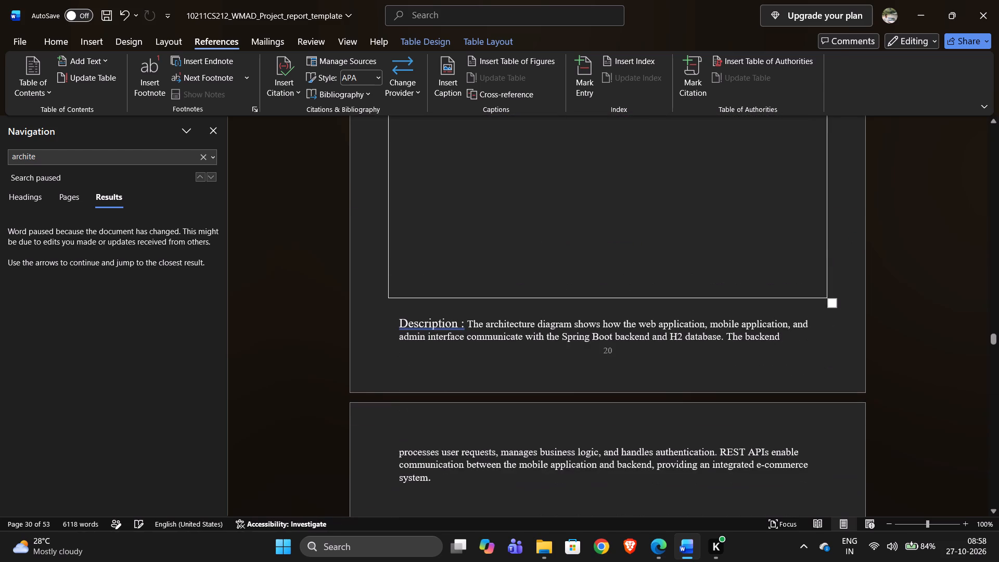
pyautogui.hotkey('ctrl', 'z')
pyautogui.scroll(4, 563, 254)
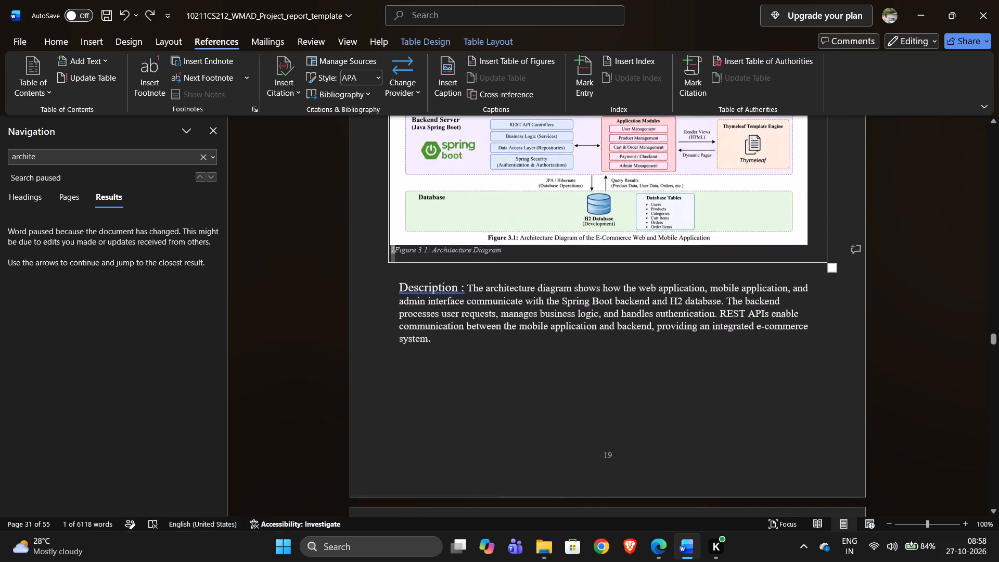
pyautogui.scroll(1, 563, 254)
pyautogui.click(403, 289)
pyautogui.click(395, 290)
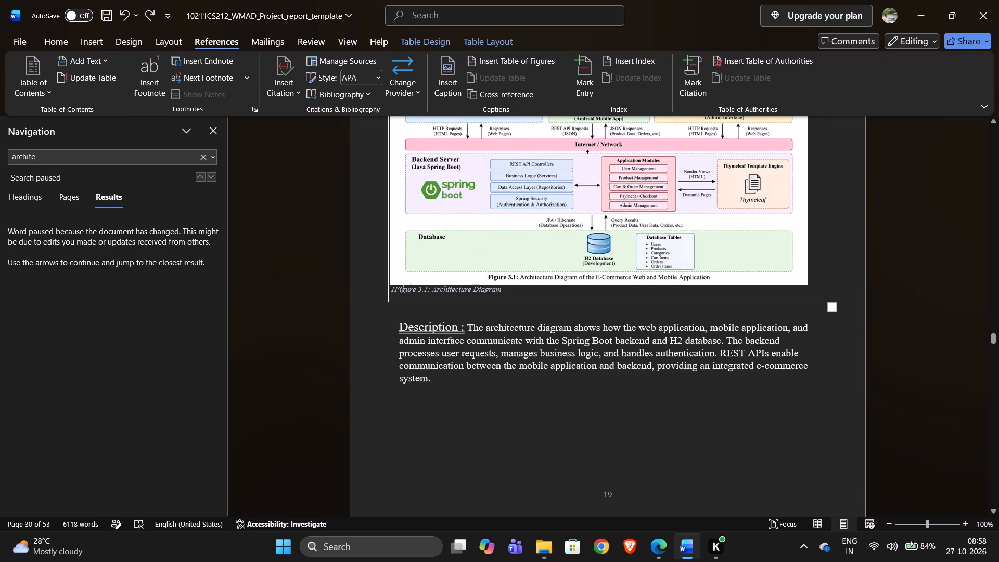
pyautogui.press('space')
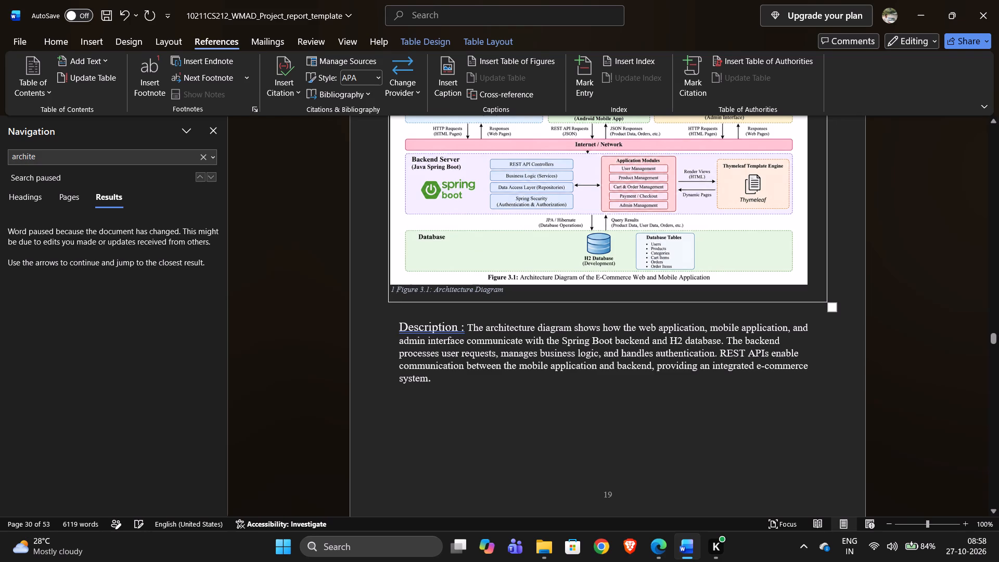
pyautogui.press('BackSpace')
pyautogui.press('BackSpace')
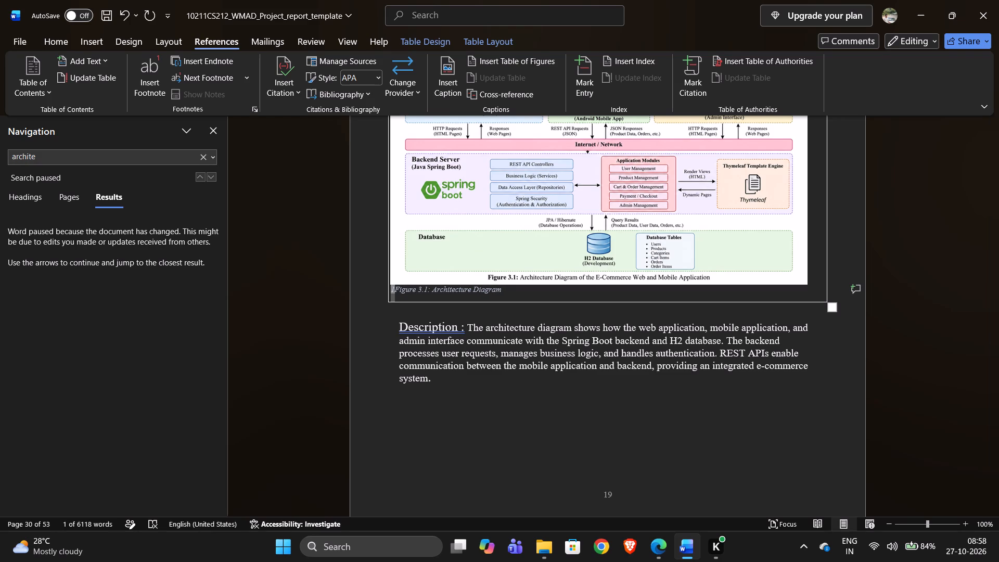
# Insert a new table of figures with the Figure caption label on the List of Figures page, replacing the existing one.
pyautogui.click(722, 218)
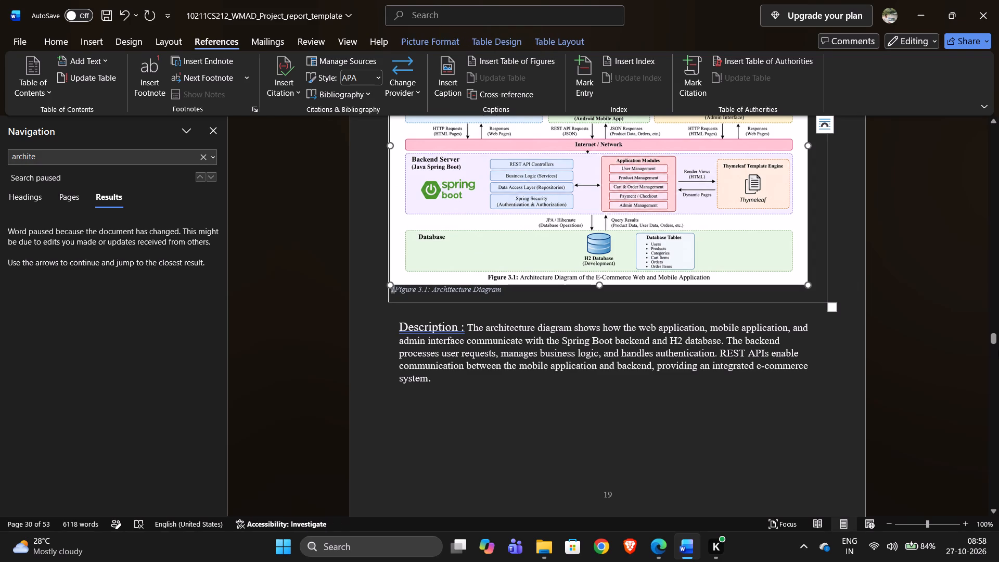
pyautogui.moveTo(993, 340); pyautogui.dragTo(998, 150)
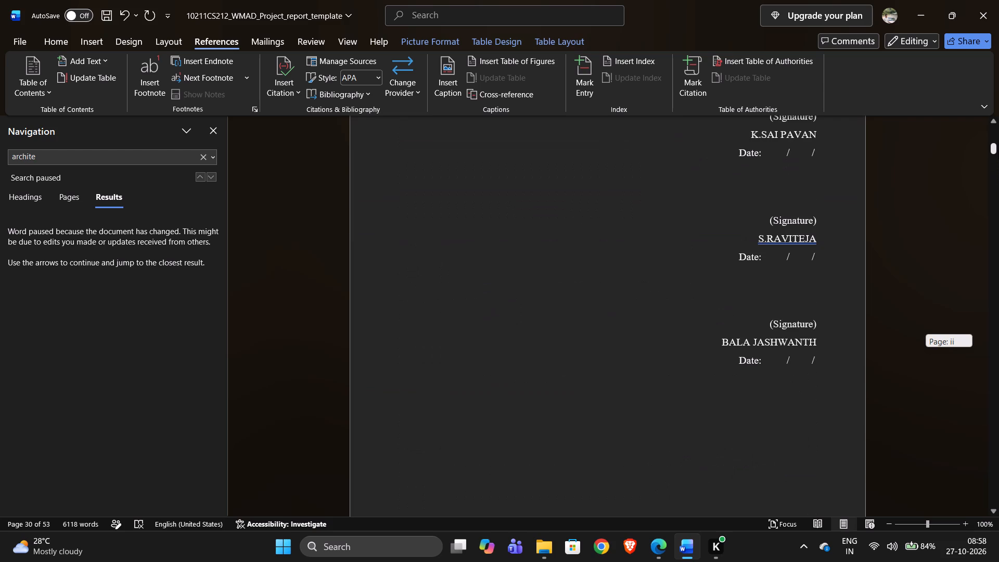
pyautogui.moveTo(998, 150); pyautogui.dragTo(998, 173)
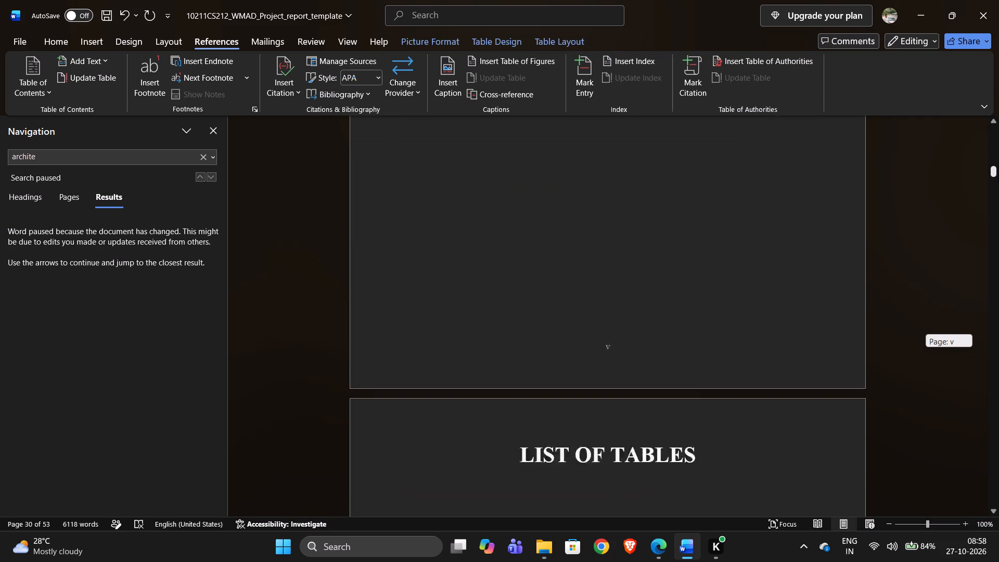
pyautogui.moveTo(998, 173); pyautogui.dragTo(998, 176)
pyautogui.scroll(-5, 717, 267)
pyautogui.scroll(2, 677, 225)
pyautogui.scroll(-1, 677, 225)
pyautogui.scroll(5, 677, 225)
pyautogui.scroll(-1, 677, 225)
pyautogui.scroll(7, 677, 225)
pyautogui.scroll(-1, 677, 225)
pyautogui.scroll(13, 677, 225)
pyautogui.scroll(-1, 677, 225)
pyautogui.scroll(5, 677, 225)
pyautogui.click(677, 225)
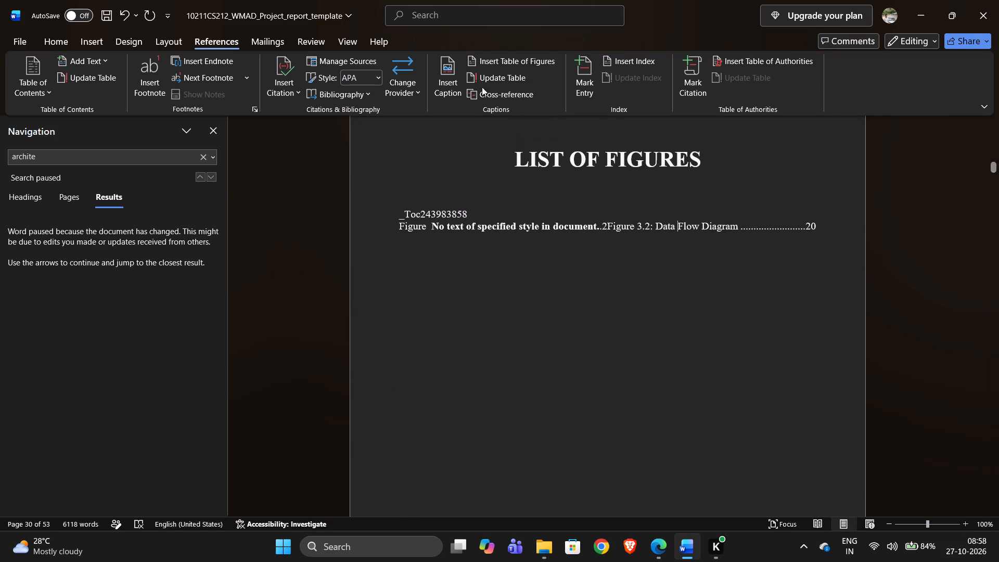
pyautogui.click(501, 58)
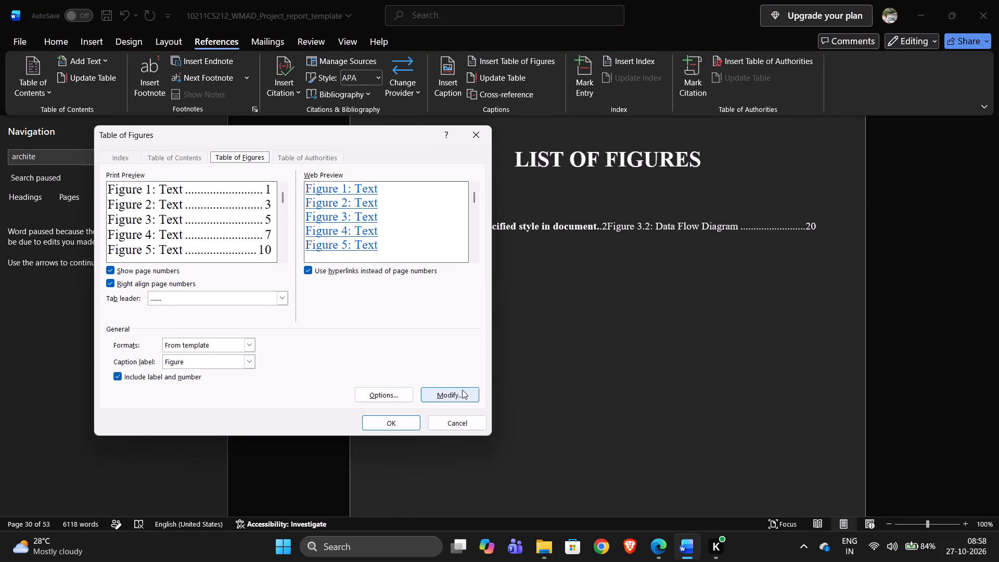
pyautogui.click(379, 426)
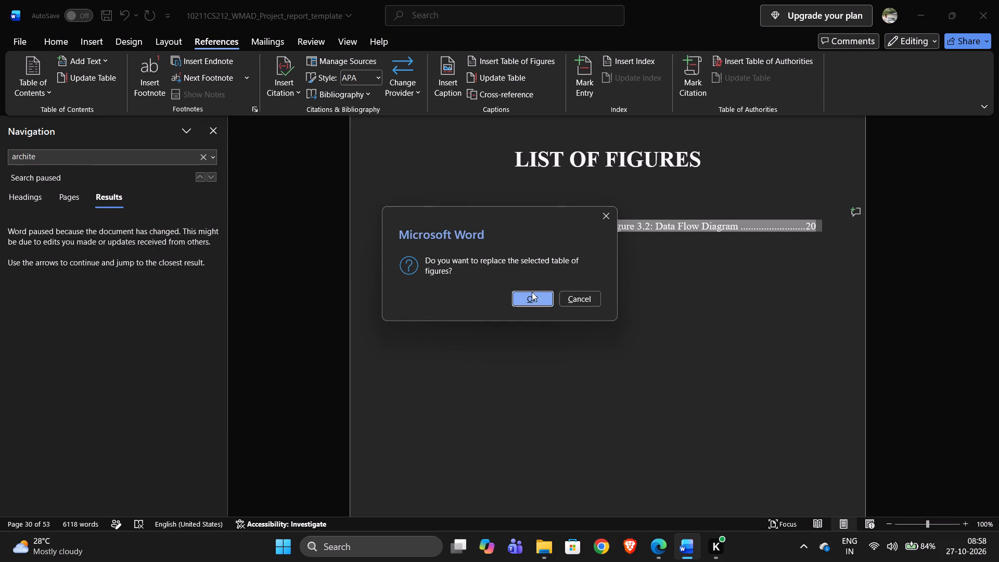
pyautogui.click(539, 303)
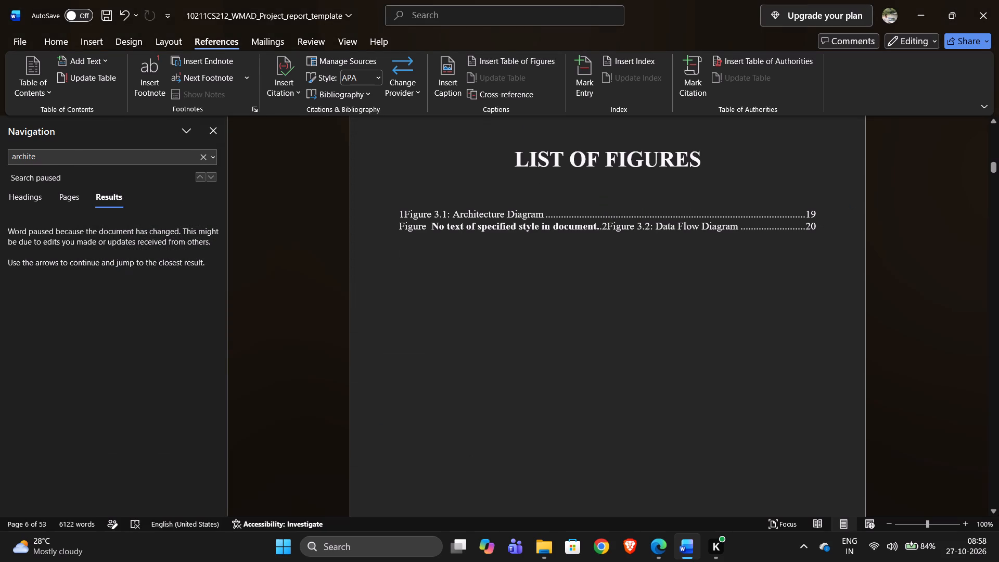
# Delete the stray number 1 before "Figure 3.1: Architecture Diagram" in the caption under 3.1 Sitemap.
pyautogui.moveTo(994, 170); pyautogui.dragTo(995, 211)
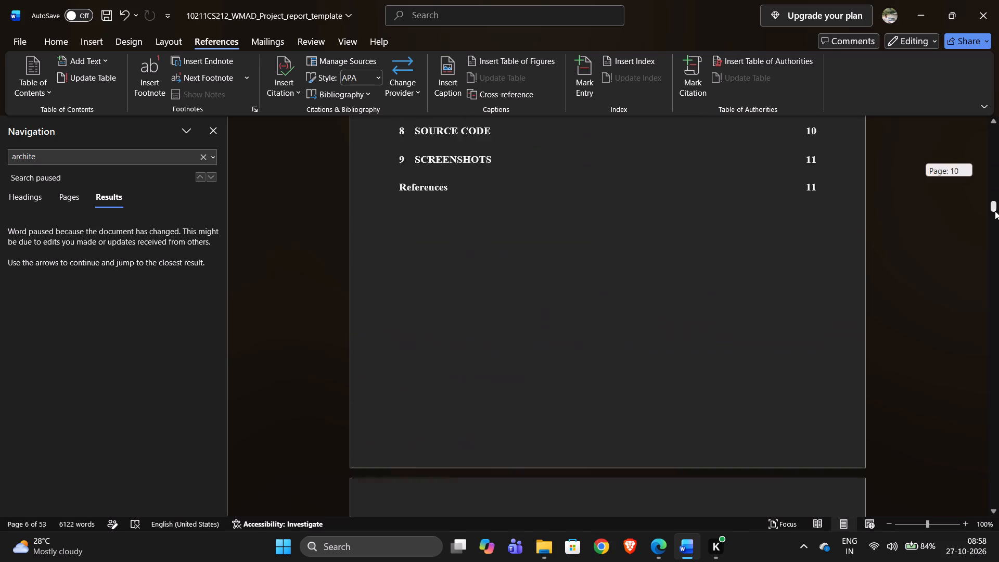
pyautogui.moveTo(995, 211); pyautogui.dragTo(993, 289)
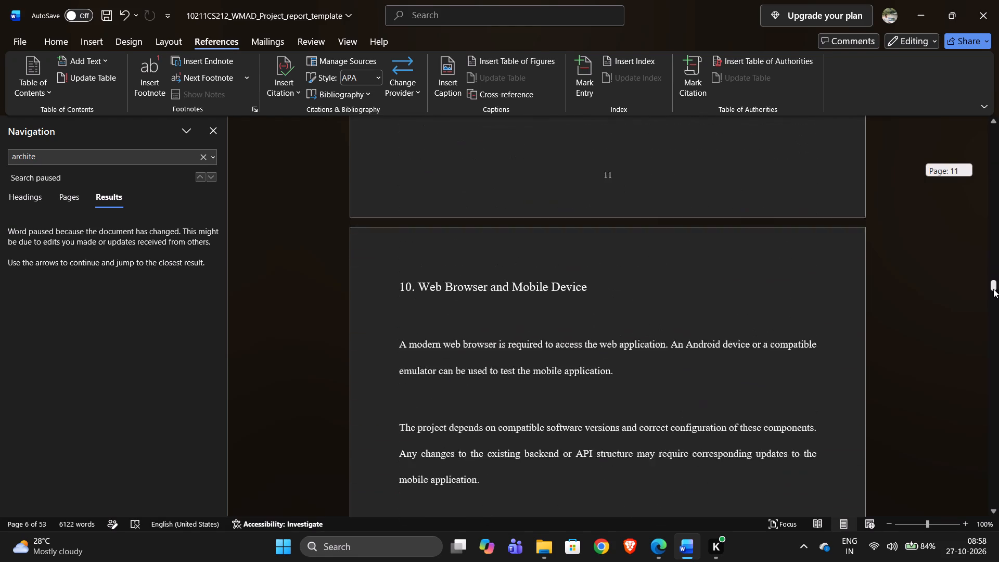
pyautogui.moveTo(993, 289); pyautogui.dragTo(984, 344)
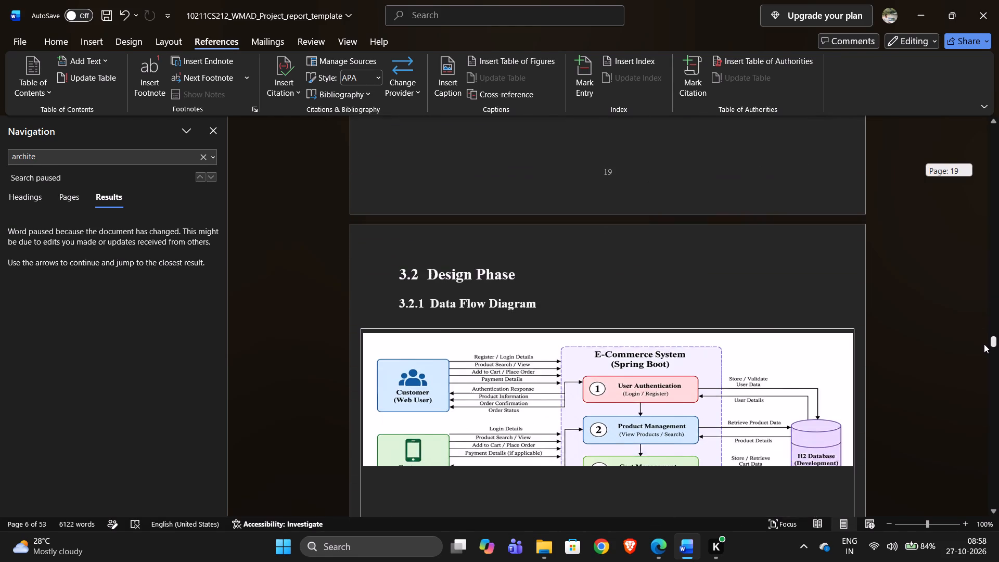
pyautogui.moveTo(984, 344); pyautogui.dragTo(981, 339)
pyautogui.scroll(-3, 735, 426)
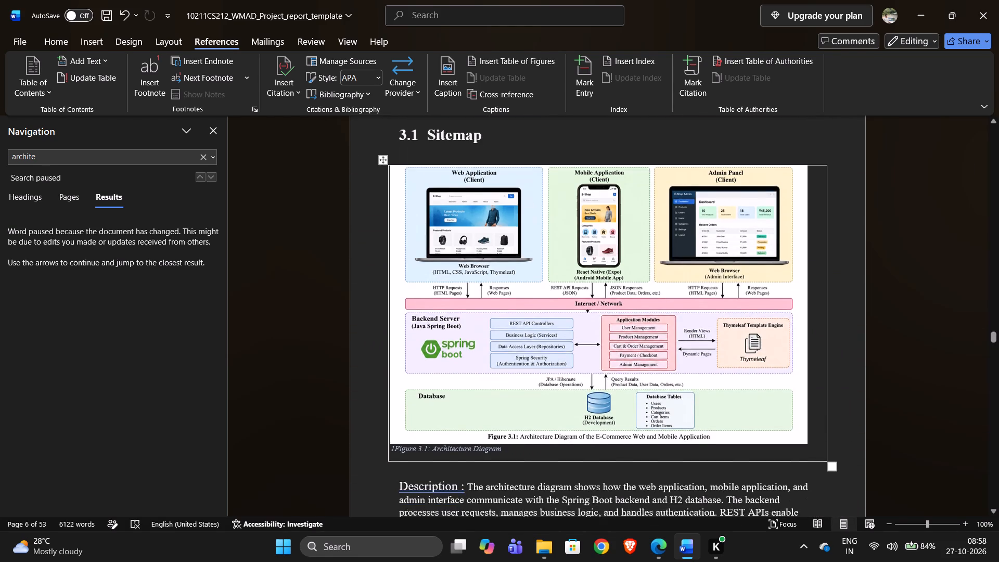
pyautogui.scroll(-2, 734, 437)
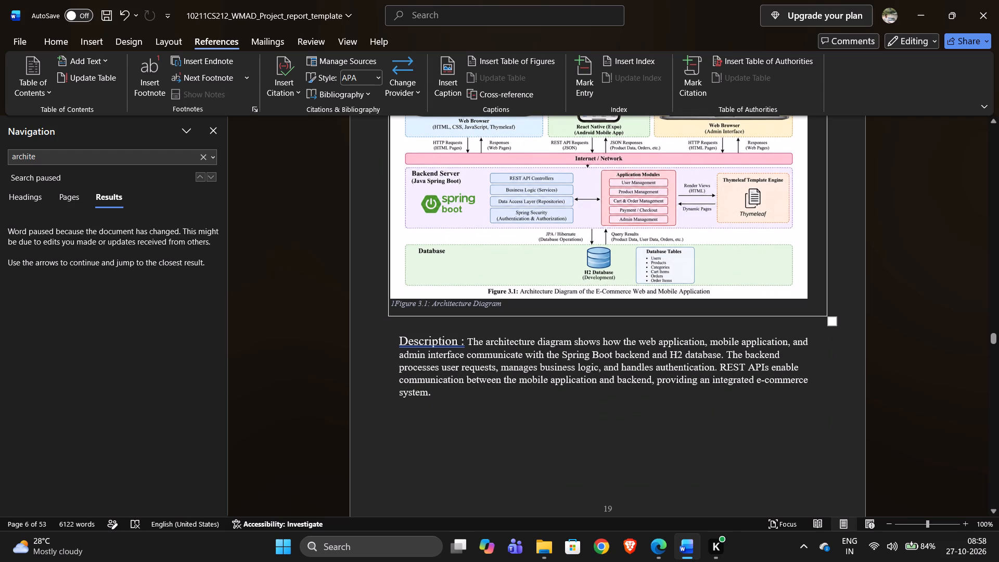
pyautogui.click(396, 304)
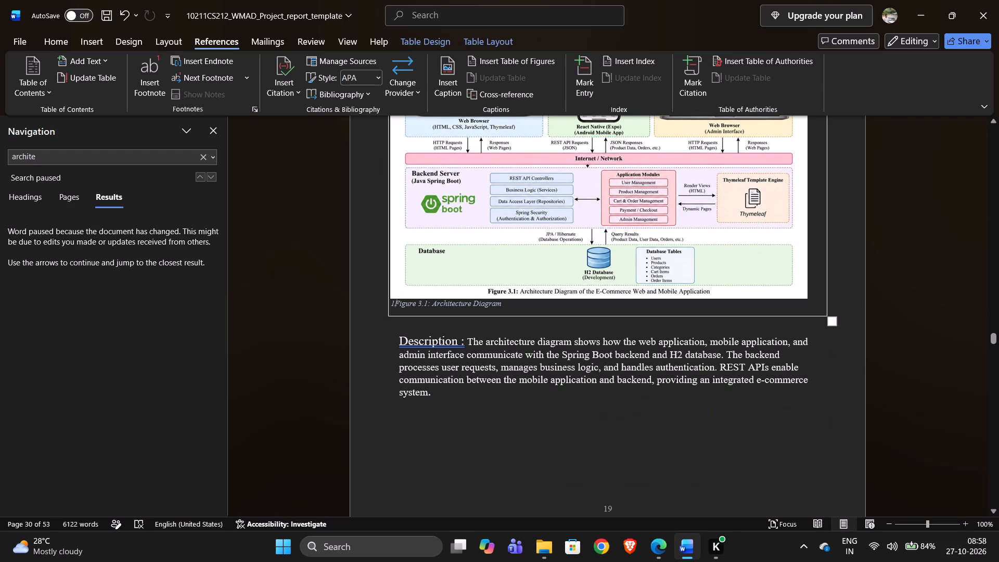
pyautogui.press('BackSpace')
pyautogui.press('BackSpace')
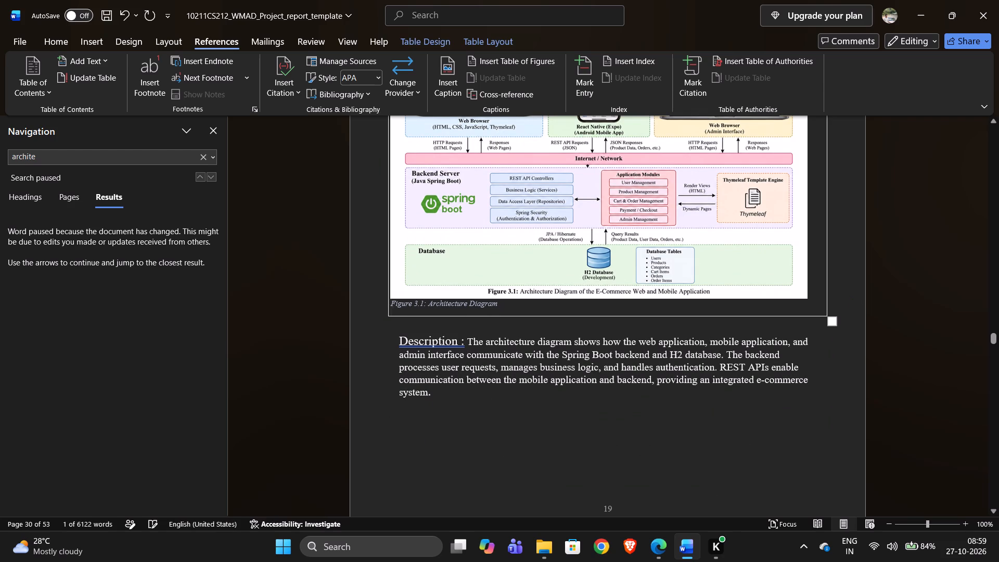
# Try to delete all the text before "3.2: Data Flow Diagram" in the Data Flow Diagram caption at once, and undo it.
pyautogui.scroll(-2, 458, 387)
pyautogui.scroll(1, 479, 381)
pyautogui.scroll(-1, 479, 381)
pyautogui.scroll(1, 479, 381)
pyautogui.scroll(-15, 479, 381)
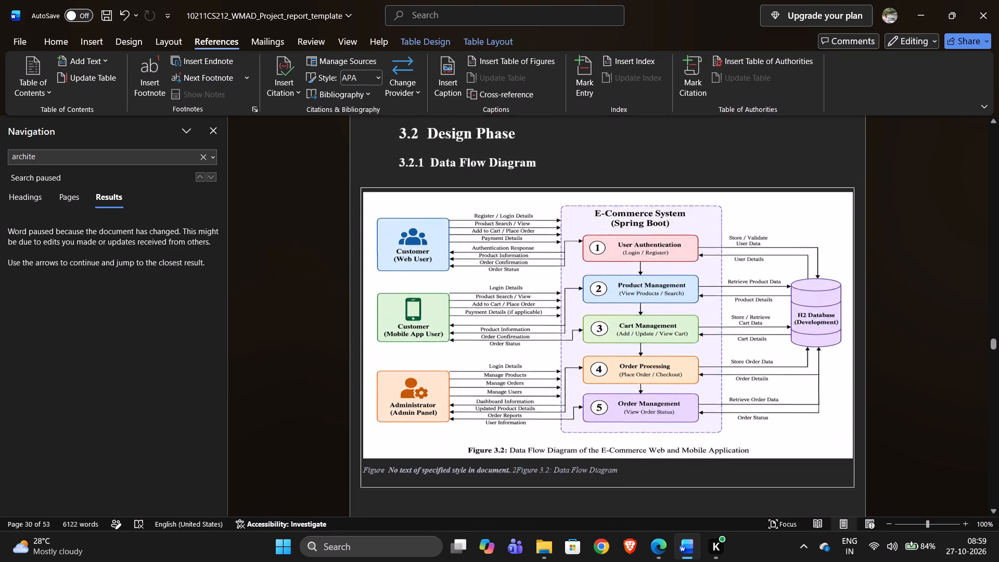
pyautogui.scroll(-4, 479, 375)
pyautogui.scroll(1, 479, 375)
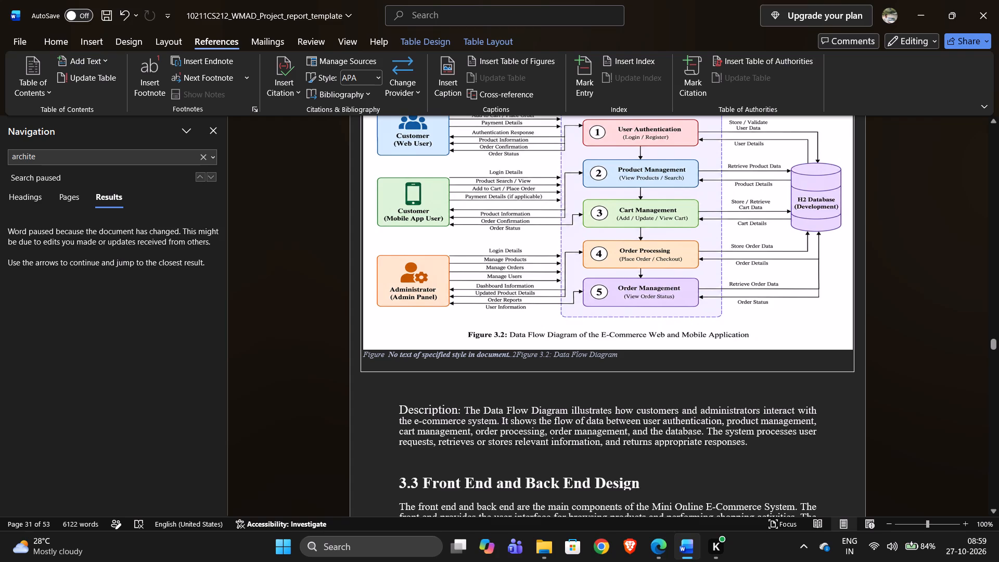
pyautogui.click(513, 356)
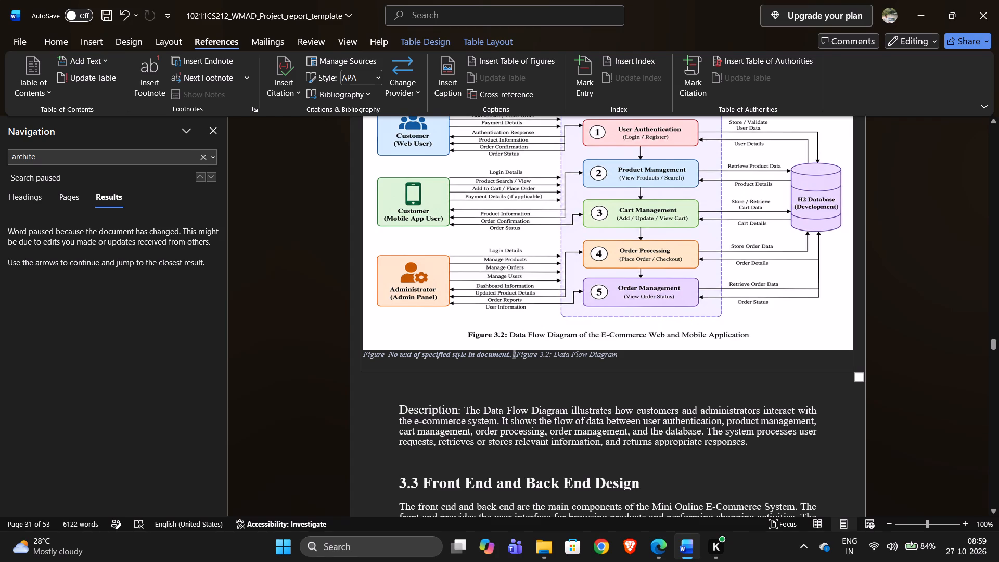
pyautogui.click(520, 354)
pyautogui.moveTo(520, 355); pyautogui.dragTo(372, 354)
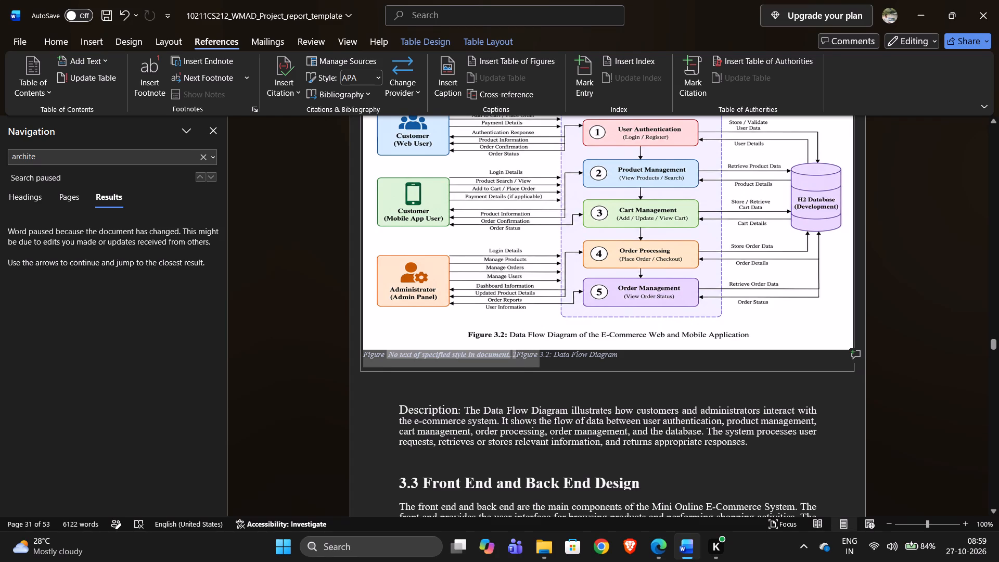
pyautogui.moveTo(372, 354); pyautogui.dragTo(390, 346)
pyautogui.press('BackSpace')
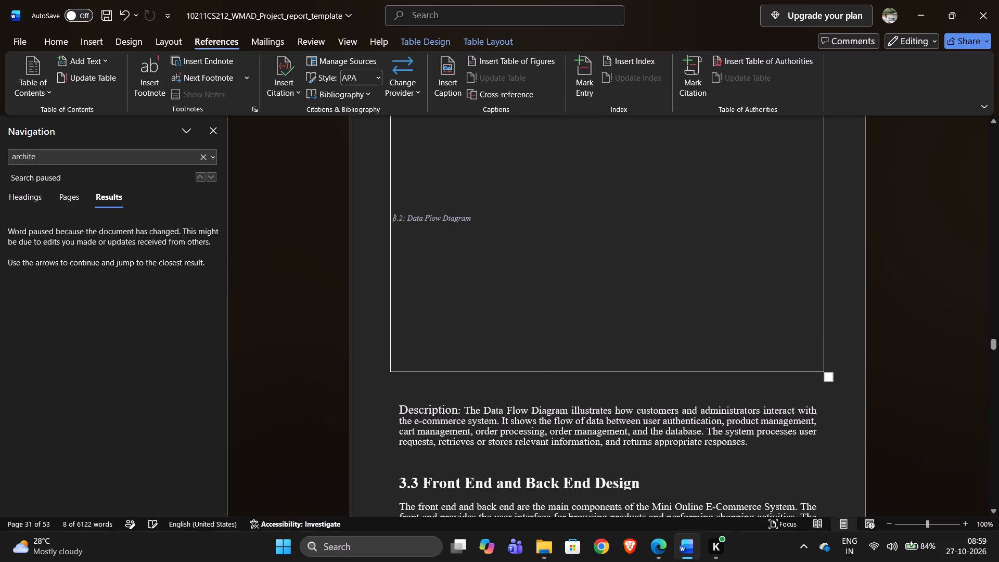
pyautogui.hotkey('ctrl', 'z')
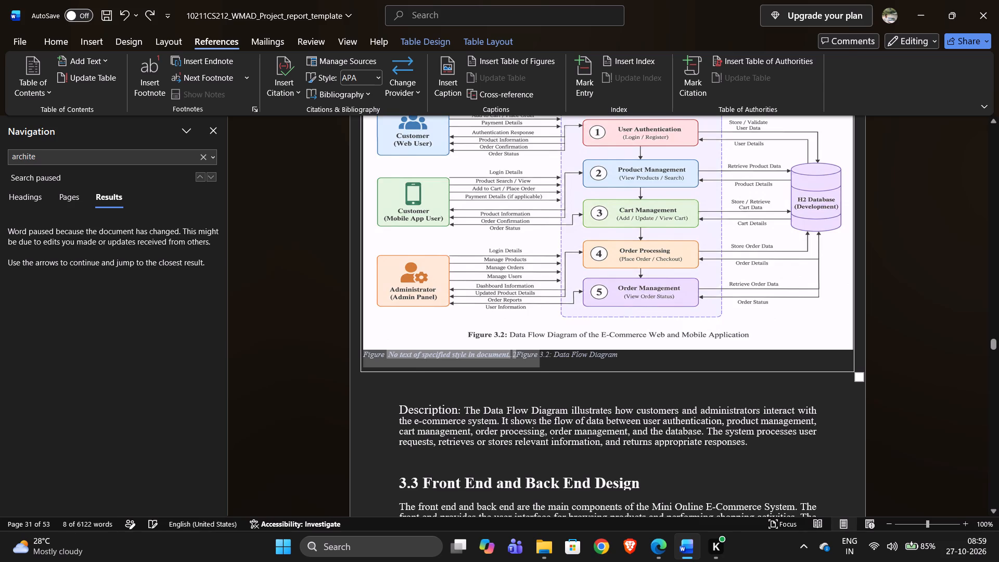
# Delete the leading "Figure" and the "No text of specified style in document." error text from the Data Flow Diagram caption under 3.2.1.
pyautogui.click(450, 357)
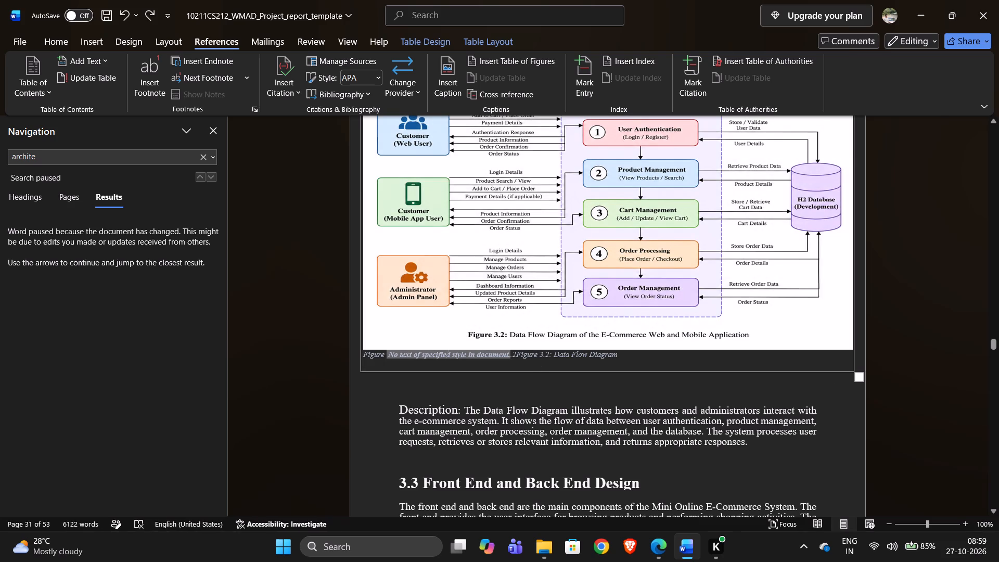
pyautogui.press('BackSpace')
pyautogui.press('BackSpace')
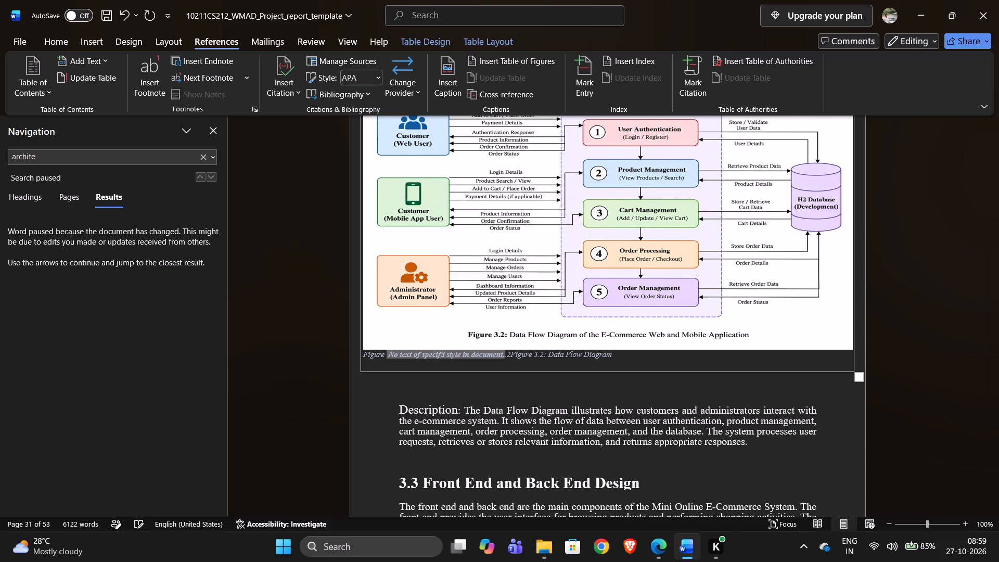
pyautogui.press('BackSpace')
pyautogui.press('BackSpace')
pyautogui.press('BackSpace')
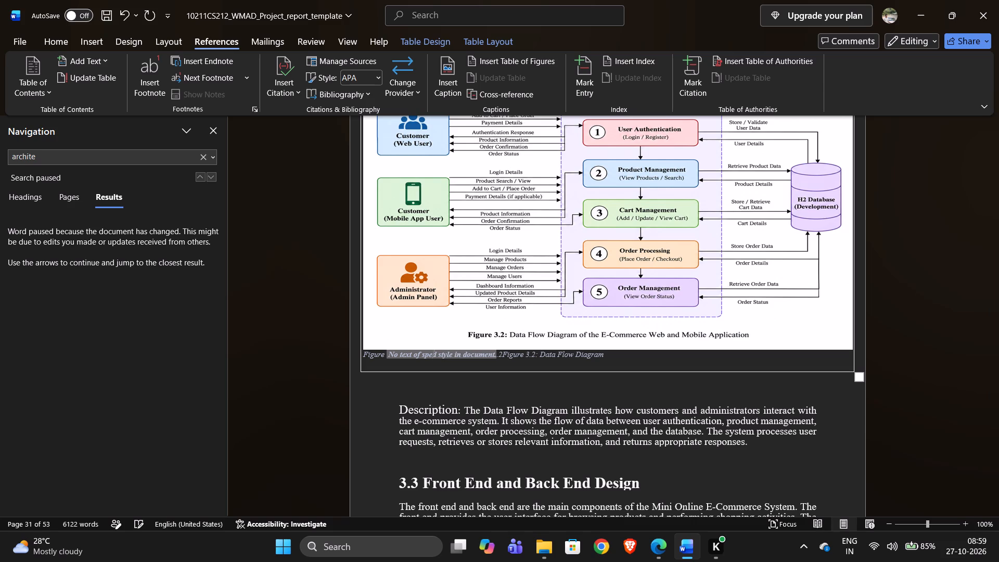
pyautogui.press('BackSpace')
pyautogui.press('BackSpace')
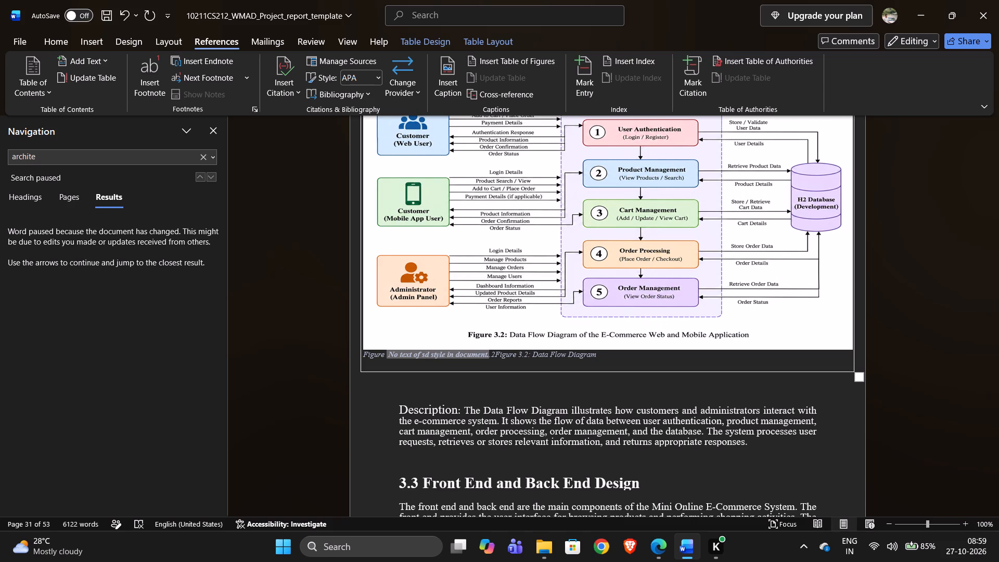
pyautogui.press('Right')
pyautogui.press('Right')
pyautogui.press('Right')
pyautogui.press('Right')
pyautogui.press('Right')
pyautogui.press('Right')
pyautogui.press('Right')
pyautogui.press('Right')
pyautogui.press('Right')
pyautogui.press('Right')
pyautogui.press('Right')
pyautogui.press('Right')
pyautogui.press('Right')
pyautogui.press('Right')
pyautogui.press('Right')
pyautogui.press('Right')
pyautogui.press('Right')
pyautogui.press('Right')
pyautogui.press('Right')
pyautogui.press('BackSpace')
pyautogui.press('BackSpace')
pyautogui.press('BackSpace')
pyautogui.press('BackSpace')
pyautogui.press('BackSpace')
pyautogui.press('BackSpace')
pyautogui.press('BackSpace')
pyautogui.press('BackSpace')
pyautogui.press('BackSpace')
pyautogui.press('BackSpace')
pyautogui.press('BackSpace')
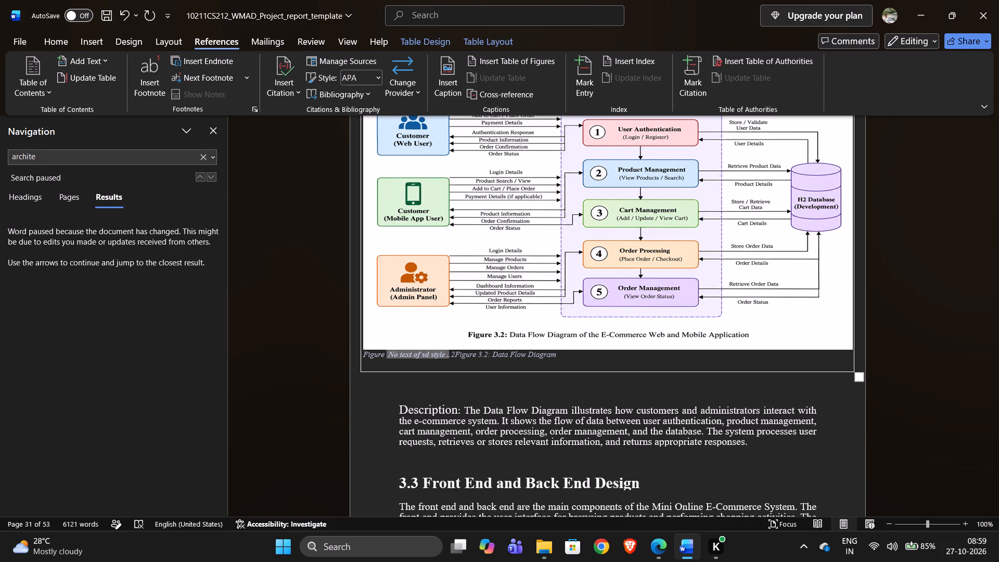
pyautogui.press('BackSpace')
pyautogui.press('BackSpace')
pyautogui.press('BackSpace')
pyautogui.press('BackSpace')
pyautogui.press('BackSpace')
pyautogui.press('BackSpace')
pyautogui.press('BackSpace')
pyautogui.press('BackSpace')
pyautogui.press('BackSpace')
pyautogui.press('BackSpace')
pyautogui.press('BackSpace')
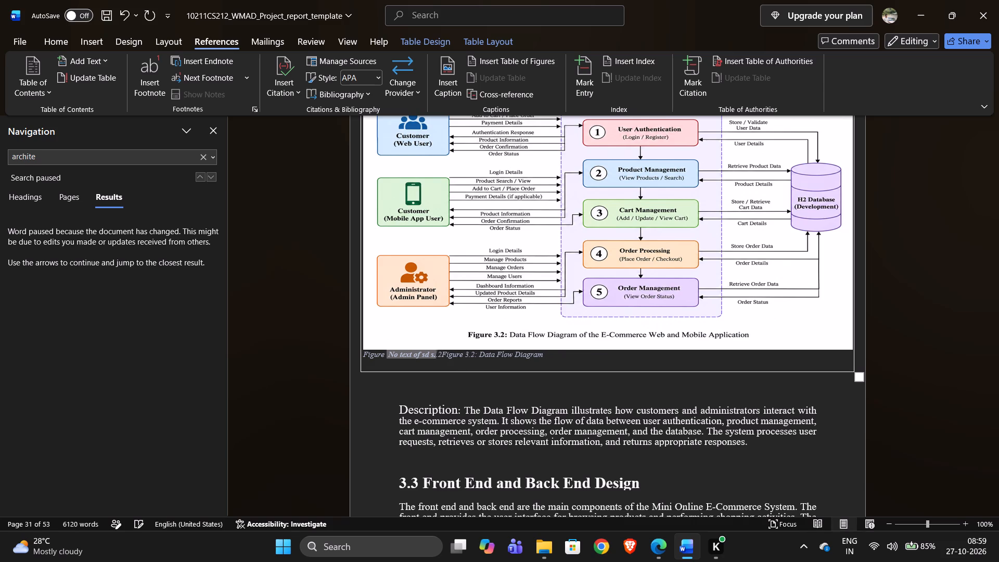
pyautogui.press('BackSpace')
pyautogui.press('BackSpace')
pyautogui.press('BackSpace')
pyautogui.press('BackSpace')
pyautogui.press('BackSpace')
pyautogui.press('BackSpace')
pyautogui.press('BackSpace')
pyautogui.press('BackSpace')
pyautogui.press('BackSpace')
pyautogui.press('BackSpace')
pyautogui.press('BackSpace')
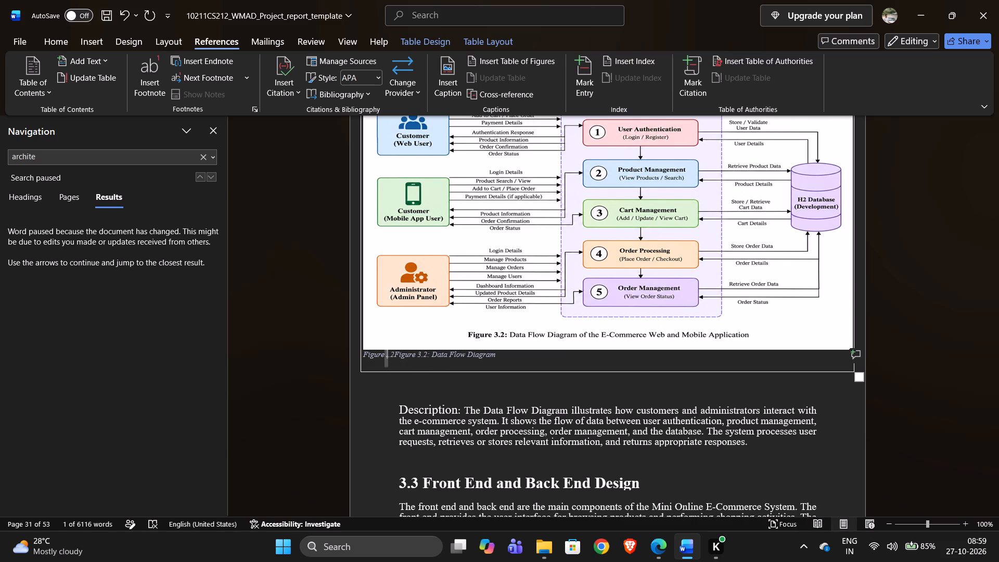
pyautogui.press('BackSpace')
pyautogui.press('BackSpace')
pyautogui.press('BackSpace')
pyautogui.press('BackSpace')
pyautogui.press('BackSpace')
pyautogui.press('BackSpace')
pyautogui.press('BackSpace')
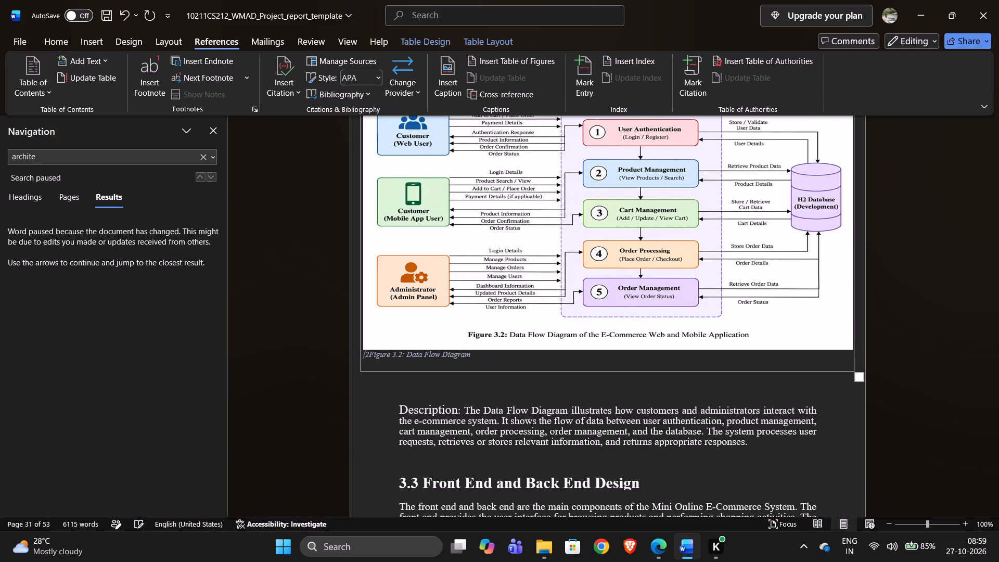
# Delete the stray number 2 before "Figure 3.2: Data Flow Diagram" in the caption.
pyautogui.press('Right')
pyautogui.press('Right')
pyautogui.press('BackSpace')
pyautogui.press('BackSpace')
pyautogui.press('BackSpace')
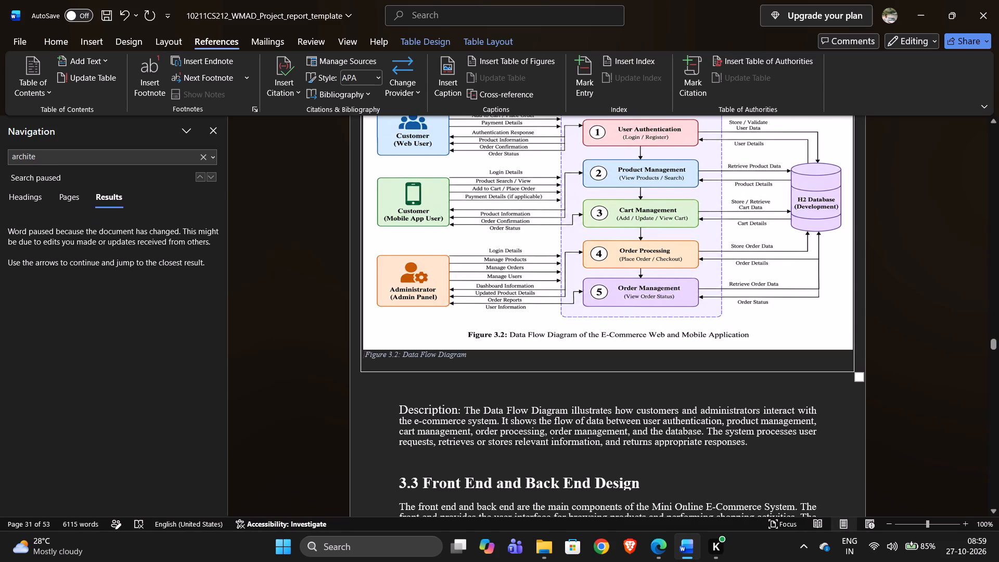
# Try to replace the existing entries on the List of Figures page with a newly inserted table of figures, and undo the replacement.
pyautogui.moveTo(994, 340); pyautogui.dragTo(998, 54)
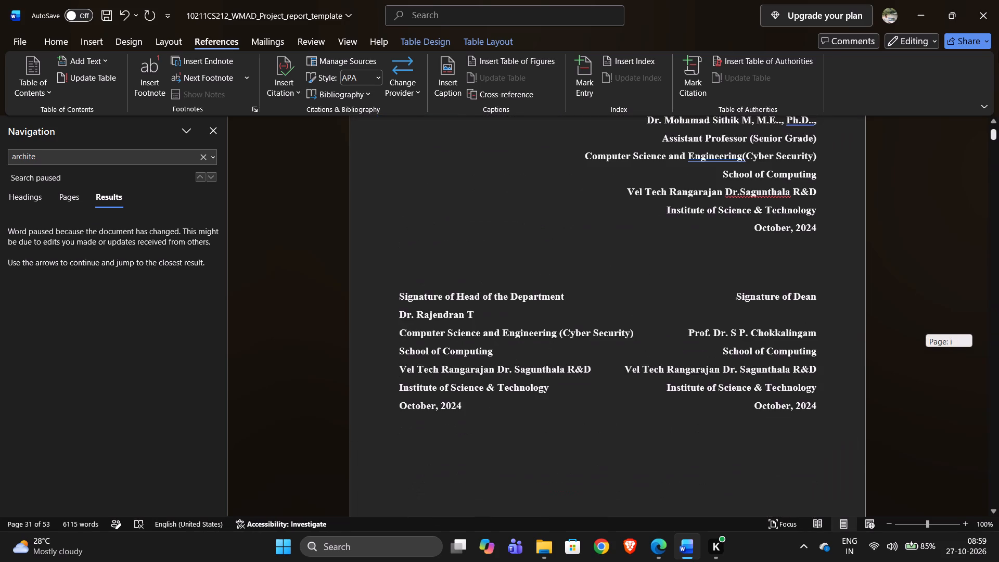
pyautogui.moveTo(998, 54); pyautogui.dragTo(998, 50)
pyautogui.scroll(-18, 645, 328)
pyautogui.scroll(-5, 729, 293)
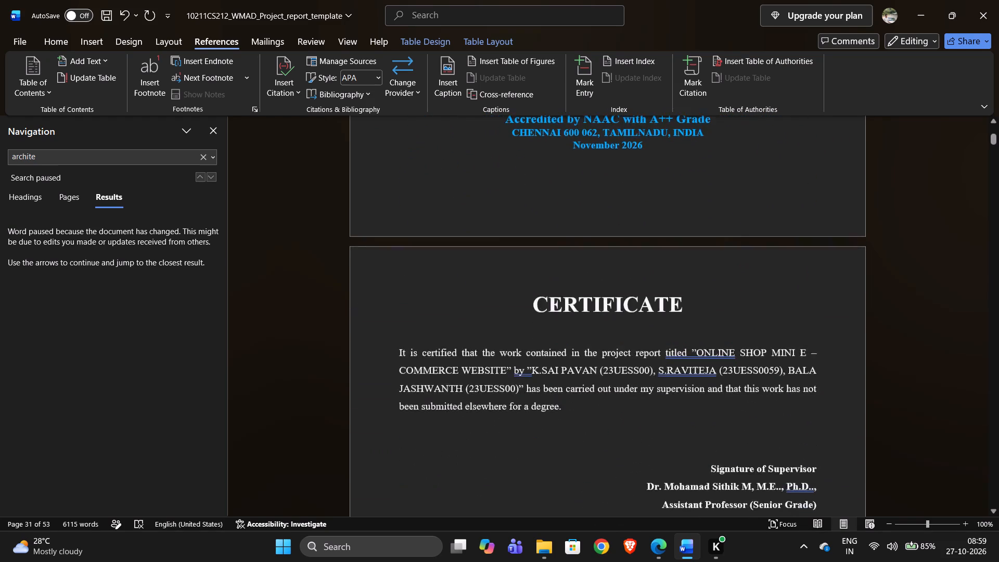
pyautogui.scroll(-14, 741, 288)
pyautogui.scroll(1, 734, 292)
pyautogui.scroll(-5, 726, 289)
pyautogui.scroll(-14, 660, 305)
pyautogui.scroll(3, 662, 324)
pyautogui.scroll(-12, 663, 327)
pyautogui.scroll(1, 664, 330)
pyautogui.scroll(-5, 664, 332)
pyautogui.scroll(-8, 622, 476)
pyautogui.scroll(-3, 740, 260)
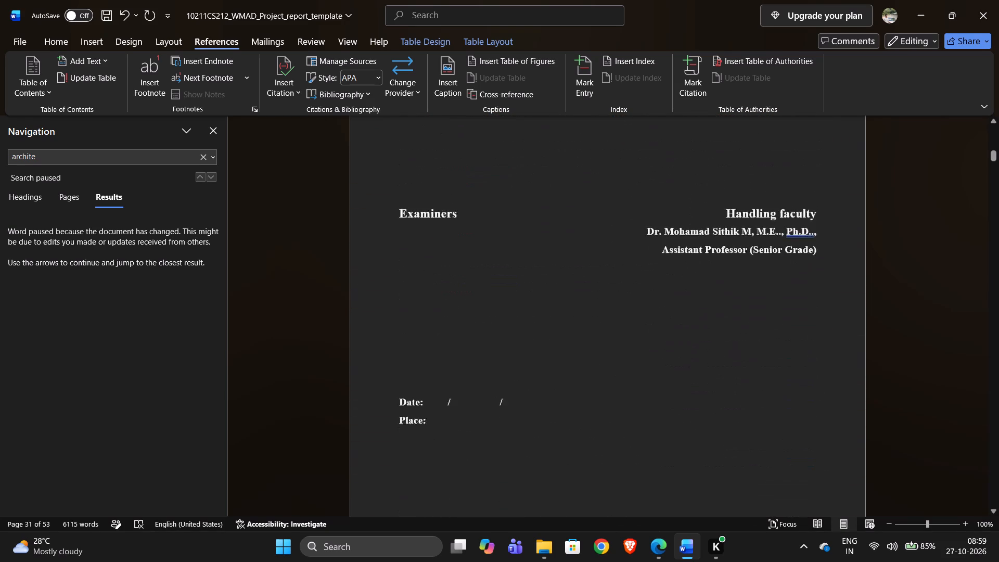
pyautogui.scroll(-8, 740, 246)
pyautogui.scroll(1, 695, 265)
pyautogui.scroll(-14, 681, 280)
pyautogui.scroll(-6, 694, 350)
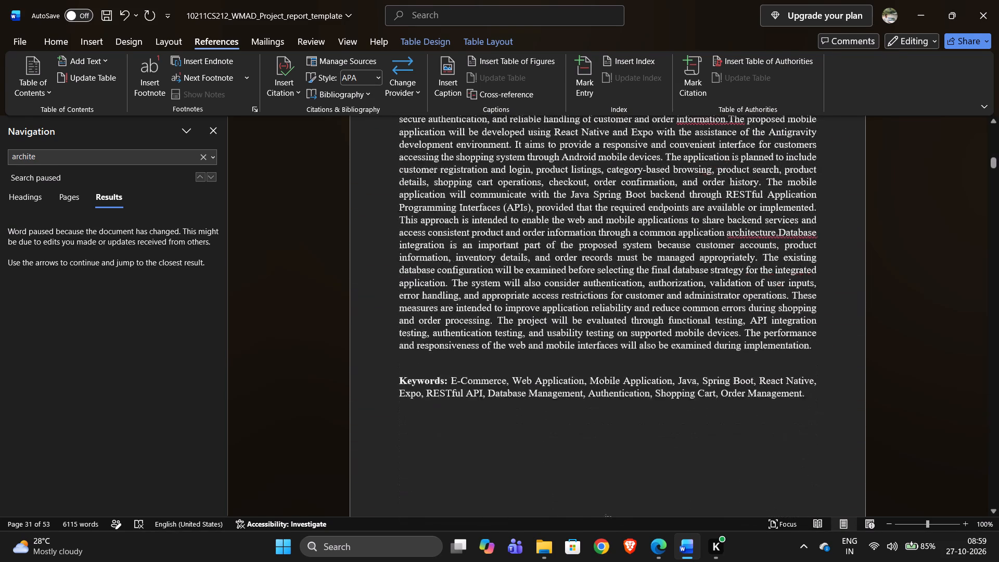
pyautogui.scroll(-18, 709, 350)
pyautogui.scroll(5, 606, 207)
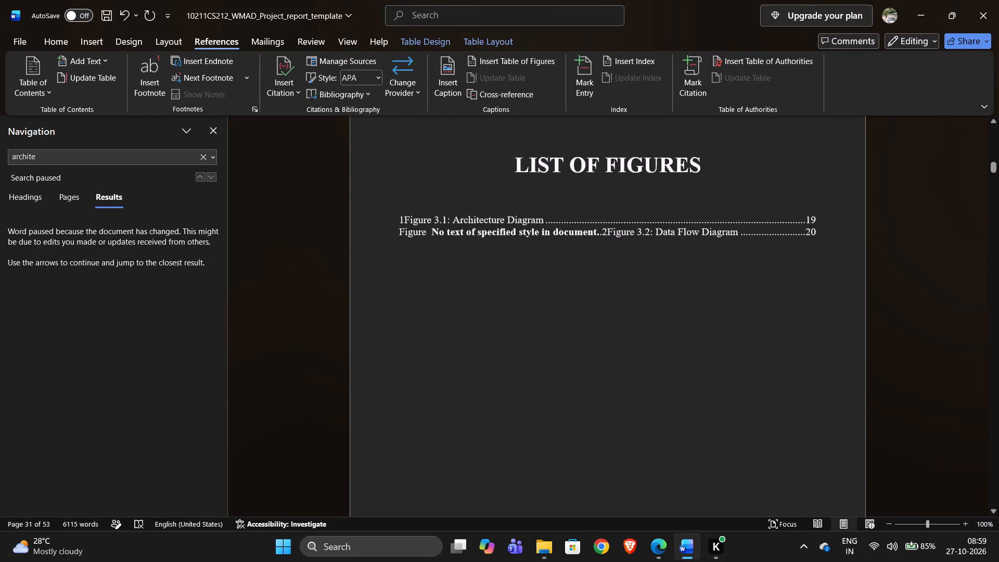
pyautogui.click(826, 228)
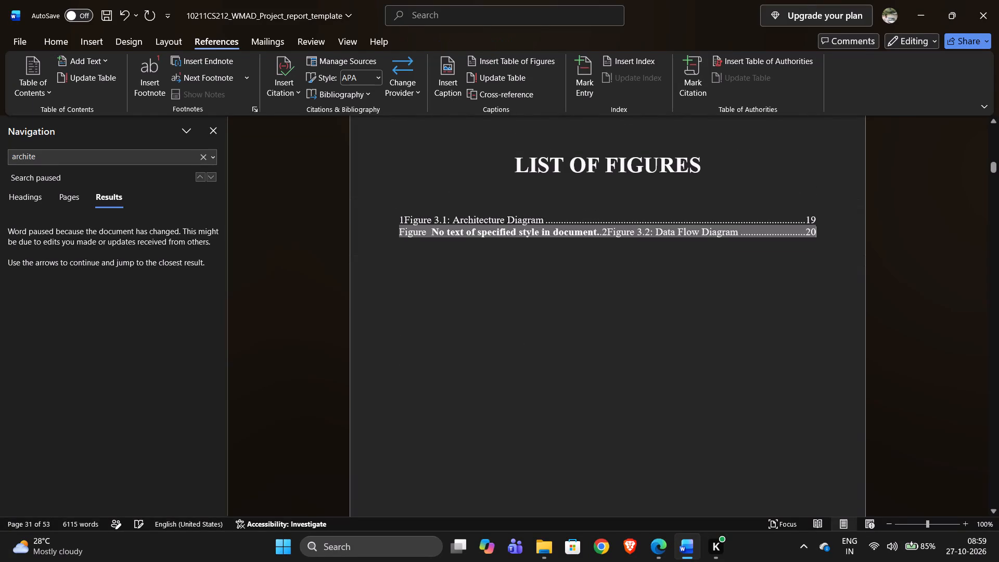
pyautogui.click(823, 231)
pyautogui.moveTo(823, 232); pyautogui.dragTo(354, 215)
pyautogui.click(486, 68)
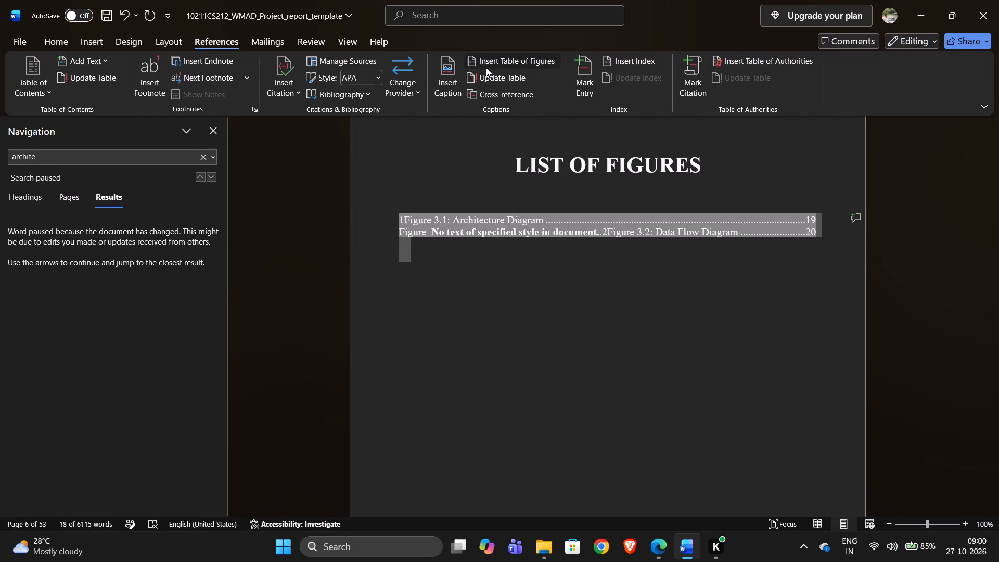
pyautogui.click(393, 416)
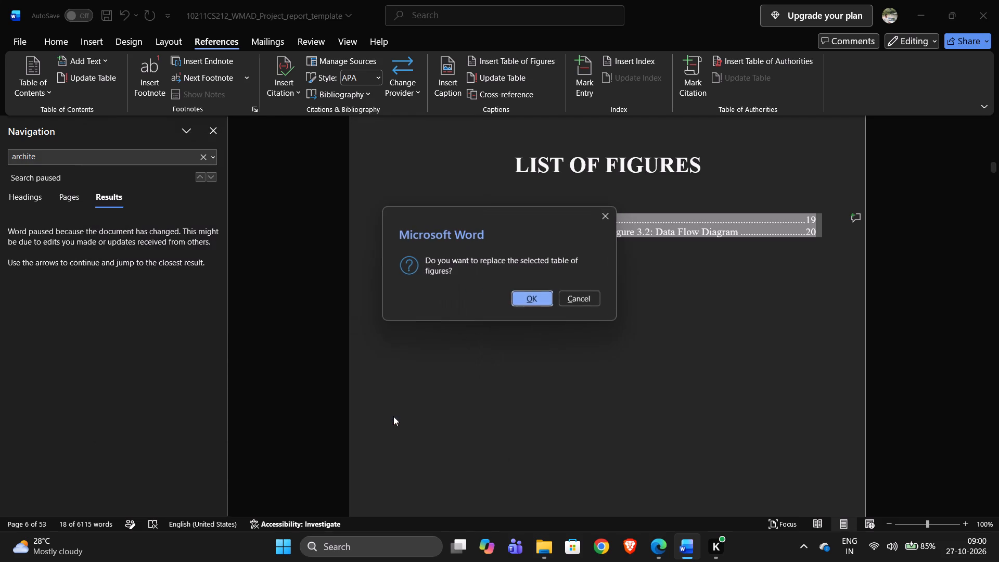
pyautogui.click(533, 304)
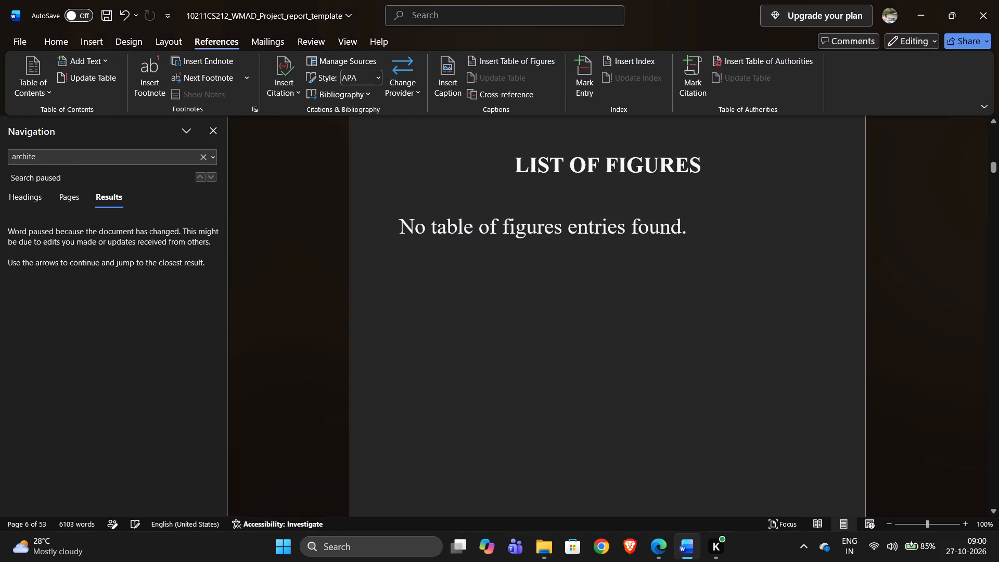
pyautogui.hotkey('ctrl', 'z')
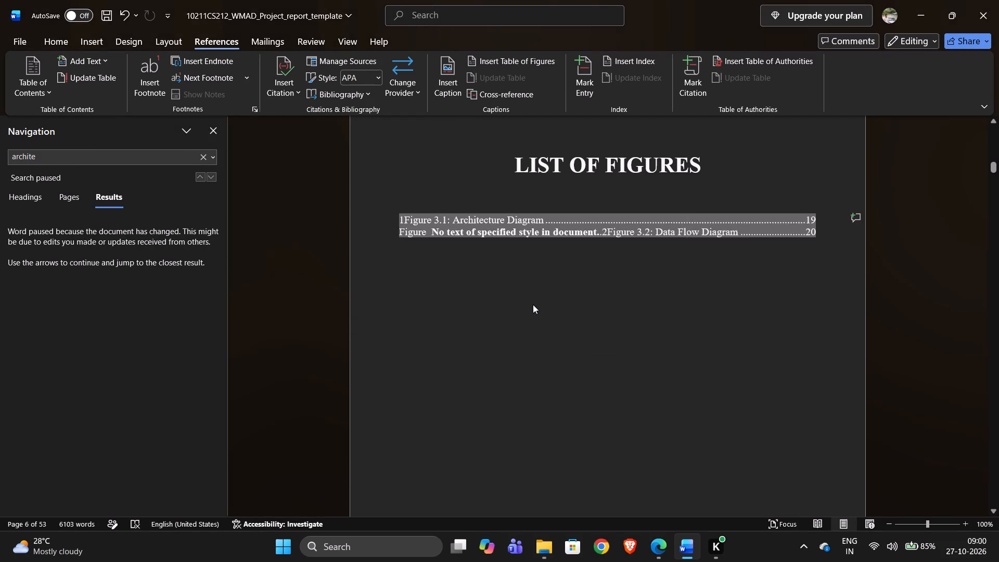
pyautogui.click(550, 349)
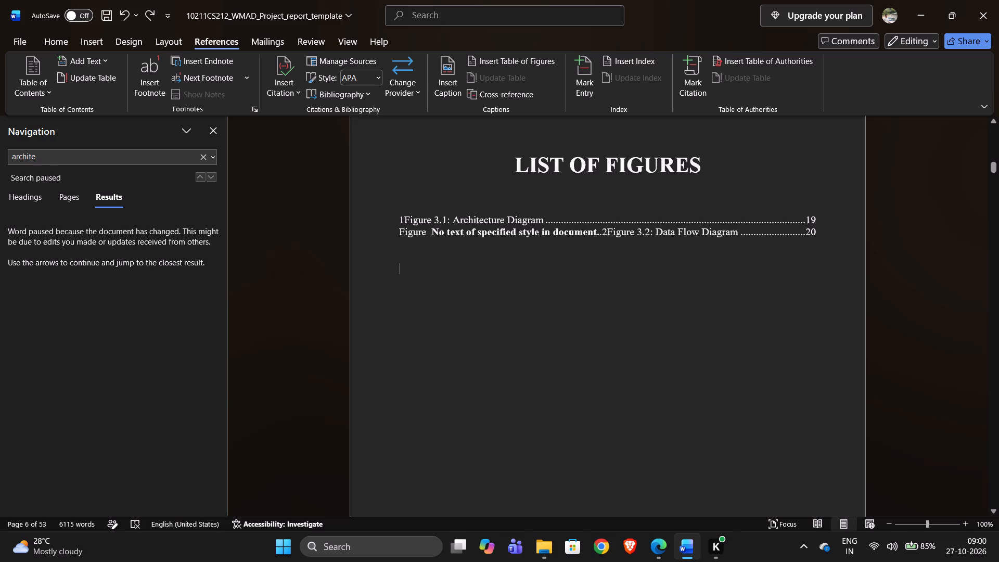
# Undo all the earlier edits, including the Architecture and Data Flow Diagram captions, back to the oldest state the undo history allows.
pyautogui.hotkey('ctrl', 'z')
pyautogui.hotkey('ctrl', 'z')
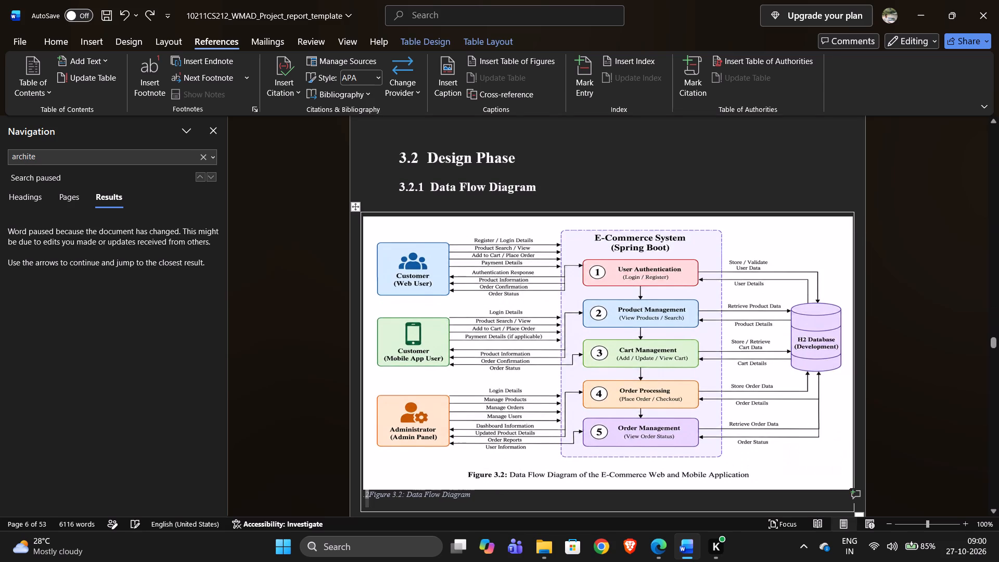
pyautogui.hotkey('ctrl', 'z')
pyautogui.hotkey('ctrl', 'z')
pyautogui.hotkey('ctrl', 'z')
pyautogui.hotkey('ctrl', 'z')
pyautogui.hotkey('ctrl', 'z')
pyautogui.hotkey('ctrl', 'z')
pyautogui.hotkey('ctrl', 'z')
pyautogui.hotkey('ctrl', 'z')
pyautogui.hotkey('ctrl', 'z')
pyautogui.hotkey('ctrl', 'z')
pyautogui.hotkey('ctrl', 'z')
pyautogui.hotkey('ctrl', 'z')
pyautogui.hotkey('ctrl', 'z')
pyautogui.hotkey('ctrl', 'z')
pyautogui.hotkey('ctrl', 'z')
pyautogui.hotkey('ctrl', 'z')
pyautogui.hotkey('ctrl', 'z')
pyautogui.hotkey('ctrl', 'z')
pyautogui.hotkey('ctrl', 'z')
pyautogui.hotkey('ctrl', 'z')
pyautogui.hotkey('ctrl', 'z')
pyautogui.hotkey('ctrl', 'z')
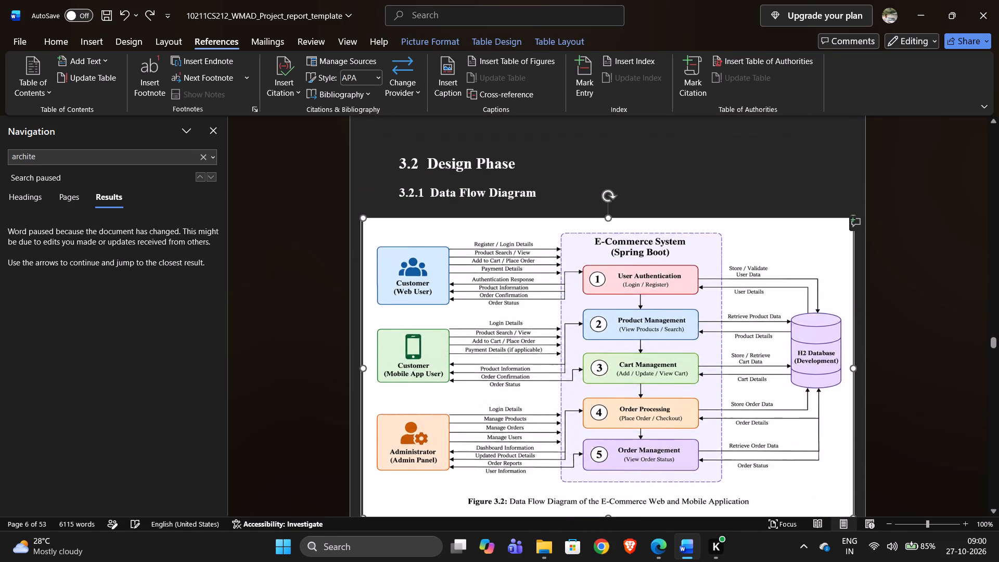
pyautogui.hotkey('ctrl', 'z')
pyautogui.hotkey('ctrl', 'z')
pyautogui.hotkey('ctrl', 'z')
pyautogui.hotkey('ctrl', 'z')
pyautogui.hotkey('ctrl', 'z')
pyautogui.hotkey('ctrl', 'z')
pyautogui.hotkey('ctrl', 'z')
pyautogui.hotkey('ctrl', 'z')
pyautogui.hotkey('ctrl', 'z')
pyautogui.hotkey('ctrl', 'z')
pyautogui.hotkey('ctrl', 'z')
pyautogui.hotkey('ctrl', 'z')
pyautogui.hotkey('ctrl', 'z')
pyautogui.hotkey('ctrl', 'z')
pyautogui.hotkey('ctrl', 'z')
pyautogui.hotkey('ctrl', 'z')
pyautogui.hotkey('ctrl', 'z')
pyautogui.hotkey('ctrl', 'z')
pyautogui.hotkey('ctrl', 'z')
pyautogui.hotkey('ctrl', 'z')
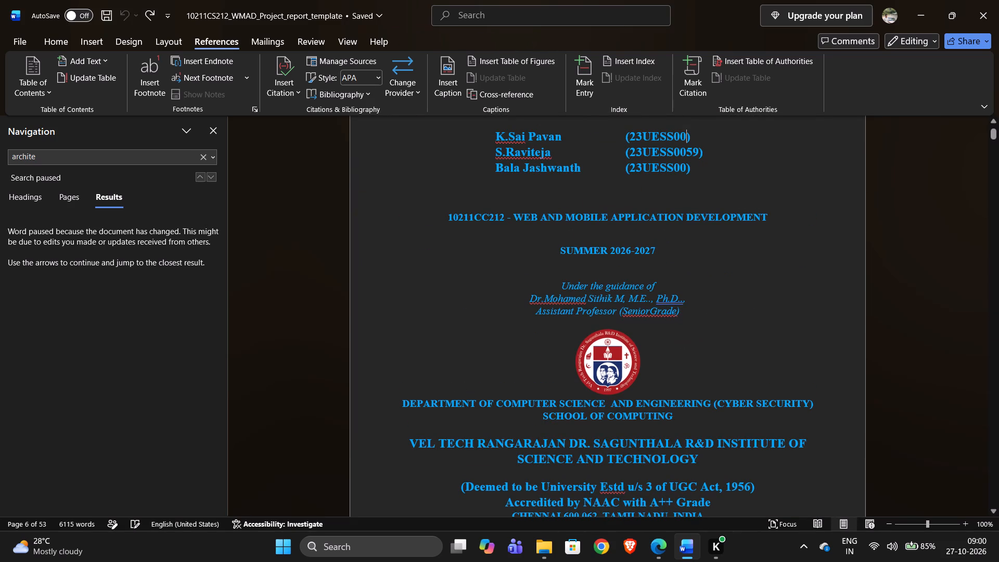
# Complete the first student's registration number on the title page by adding its missing last two digits.
pyautogui.write('36')
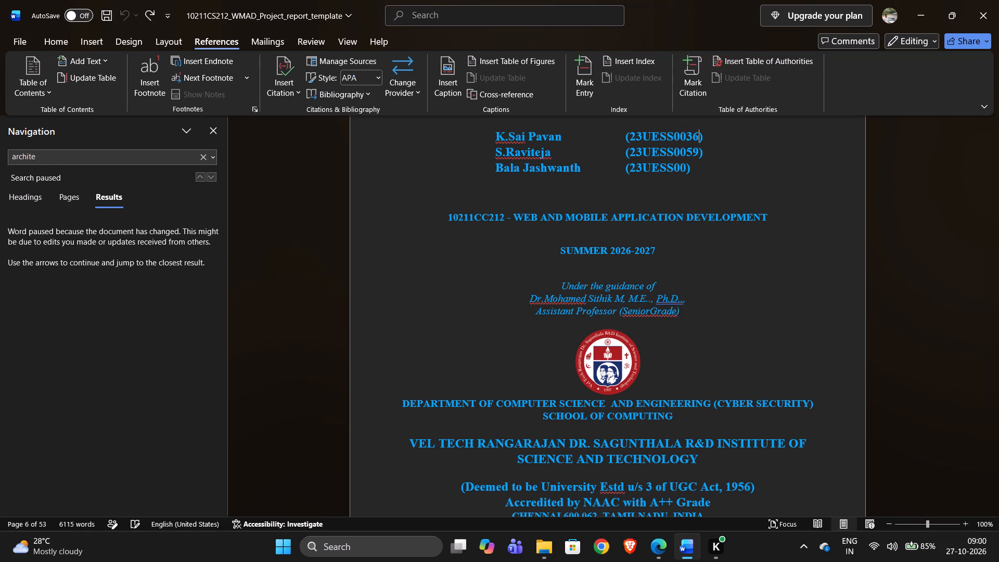
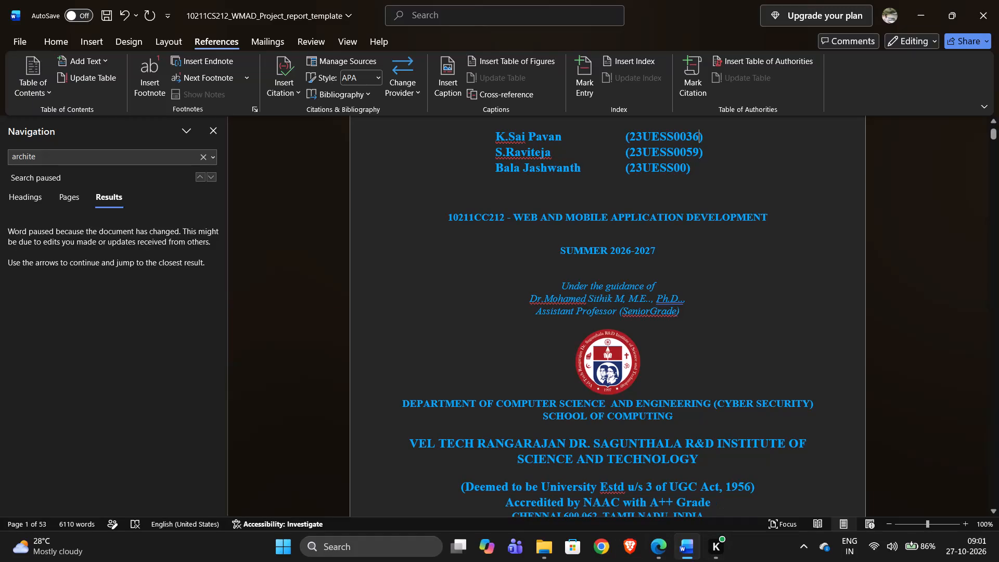
# Complete the third student's registration number on the title page by adding its missing last two digits.
pyautogui.click(684, 169)
pyautogui.click(684, 161)
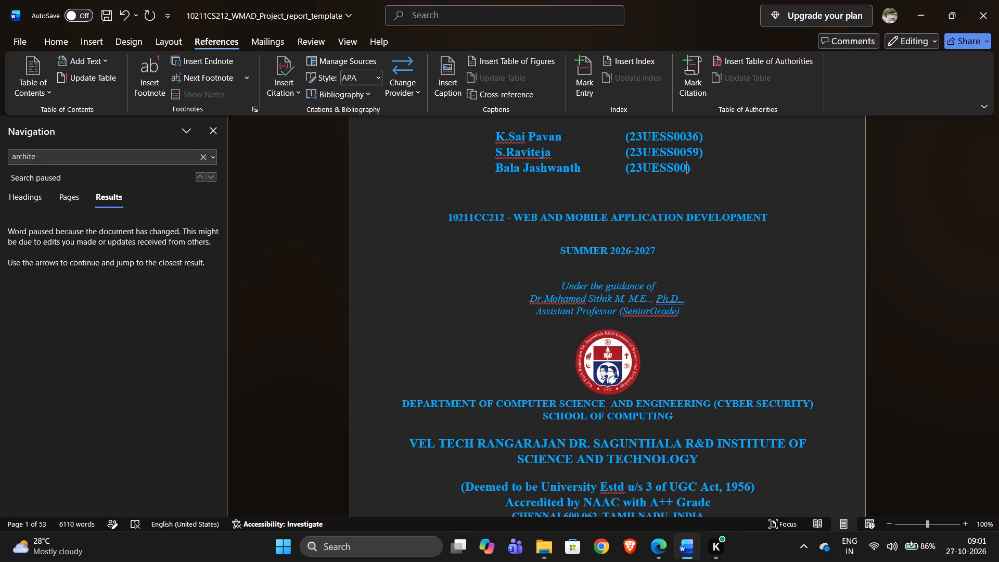
pyautogui.write('12')
# Review the title page from the student details down to the start of the Certificate page.
pyautogui.scroll(-2, 695, 180)
pyautogui.scroll(3, 695, 180)
pyautogui.scroll(-10, 695, 180)
pyautogui.scroll(3, 695, 182)
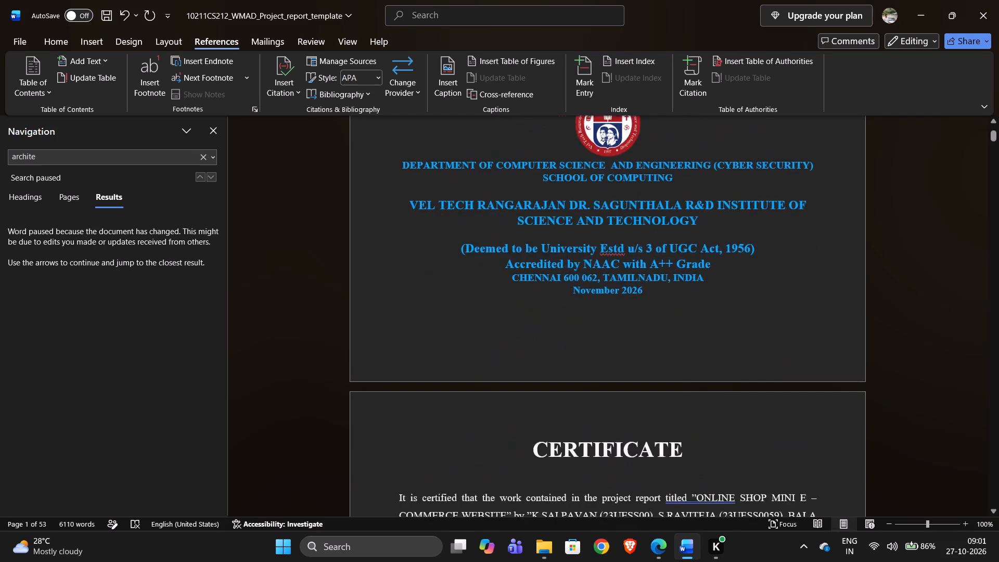
pyautogui.scroll(8, 695, 182)
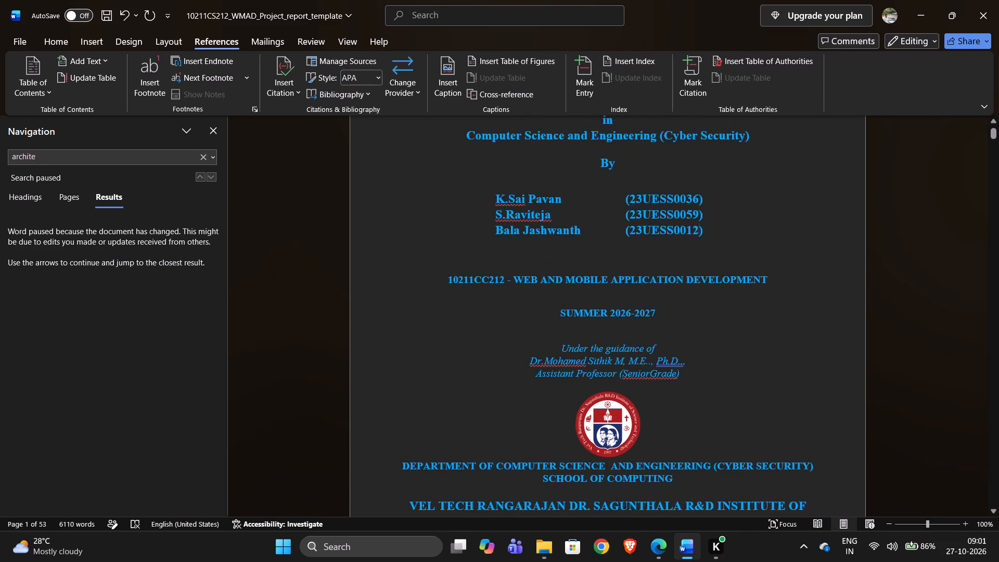
pyautogui.scroll(-5, 609, 279)
pyautogui.scroll(2, 525, 209)
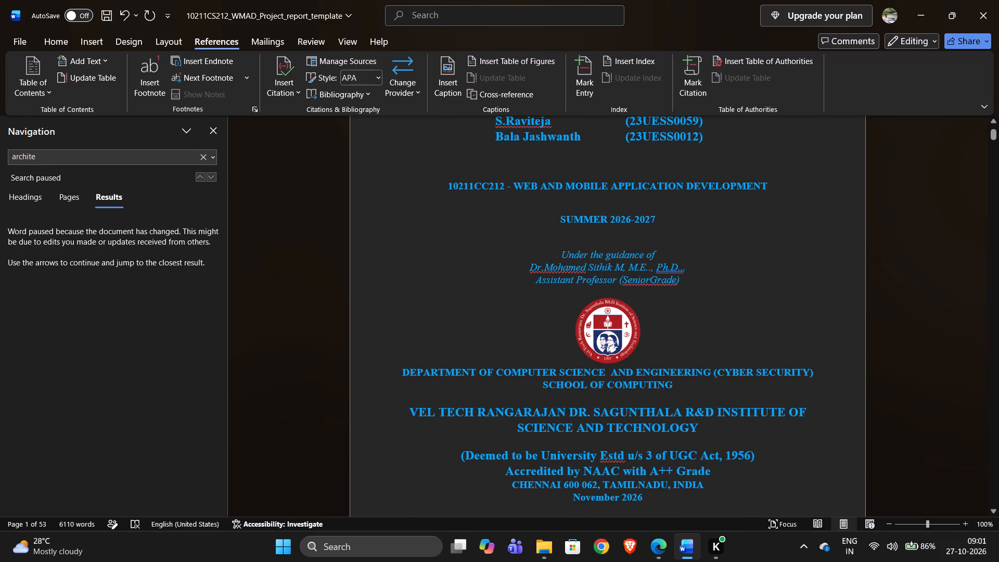
# Save the project report under its existing name and return to the document.
pyautogui.click(12, 42)
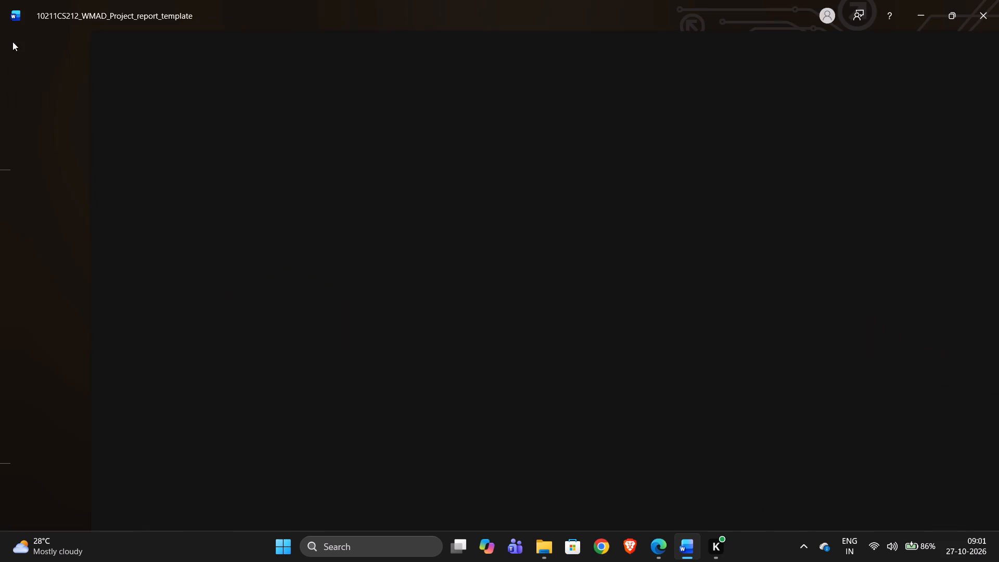
pyautogui.click(47, 216)
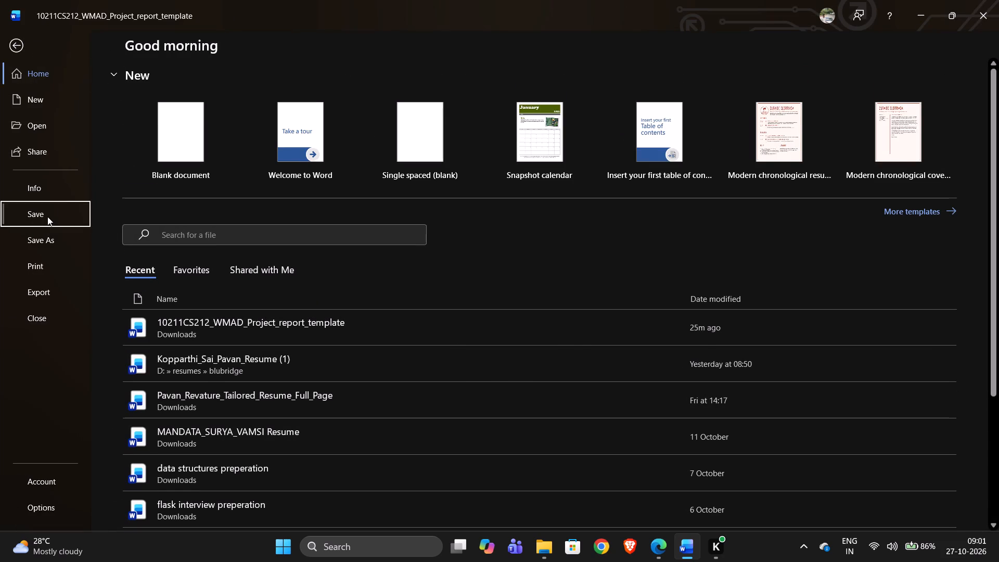
pyautogui.click(16, 46)
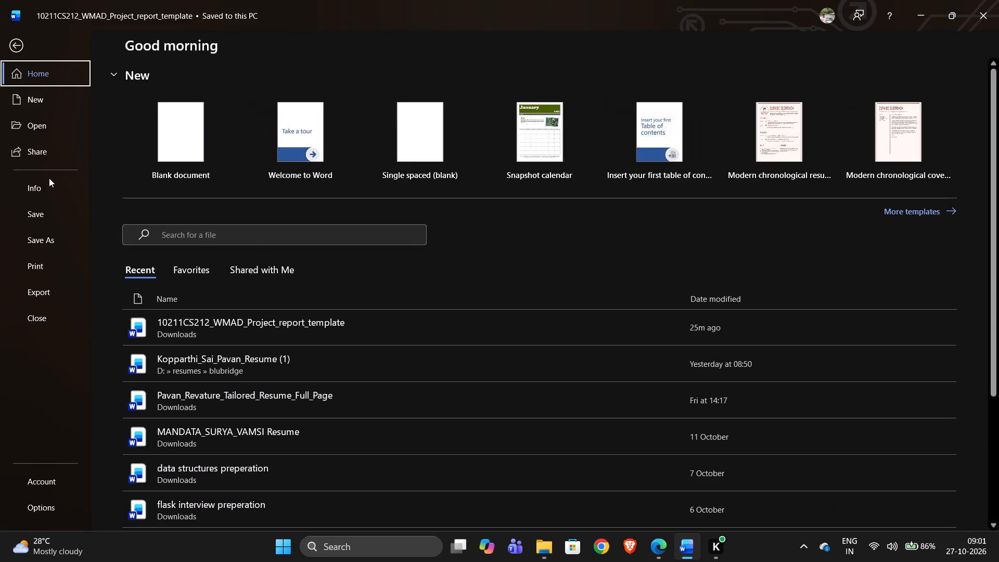
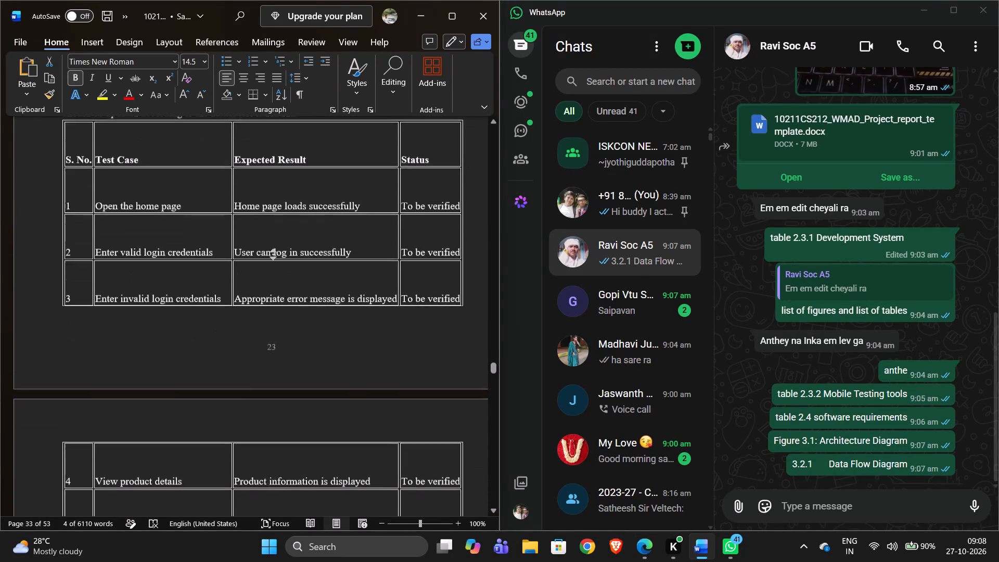
# Examine the test case table and its introductory paragraph on report page 23.
pyautogui.middleClick(278, 323)
pyautogui.scroll(1, 278, 323)
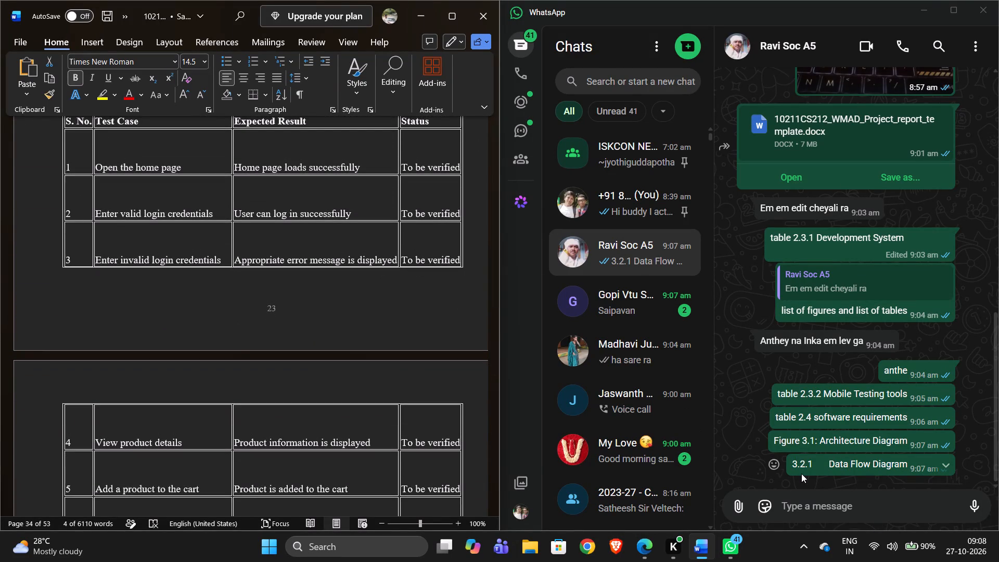
pyautogui.scroll(3, 228, 353)
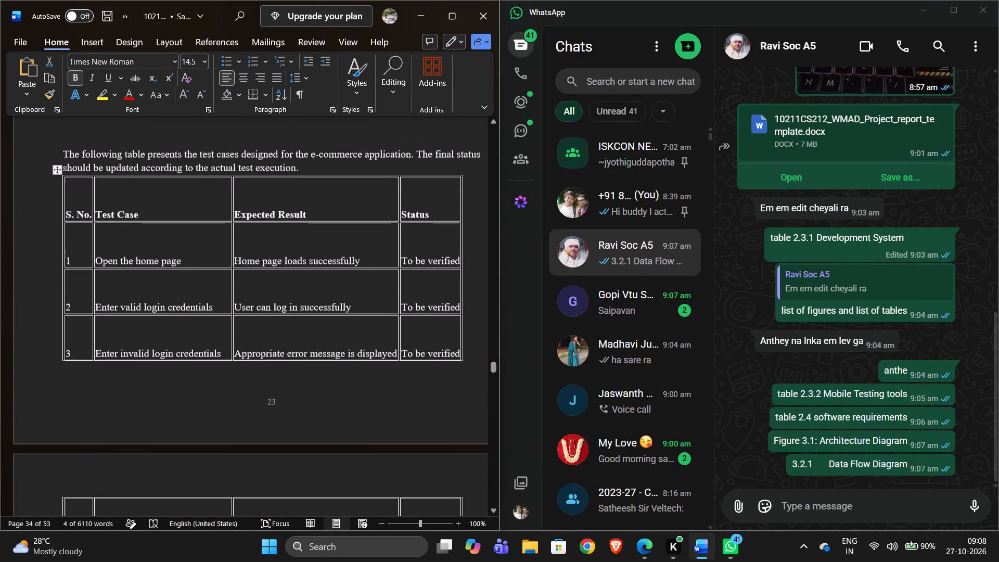
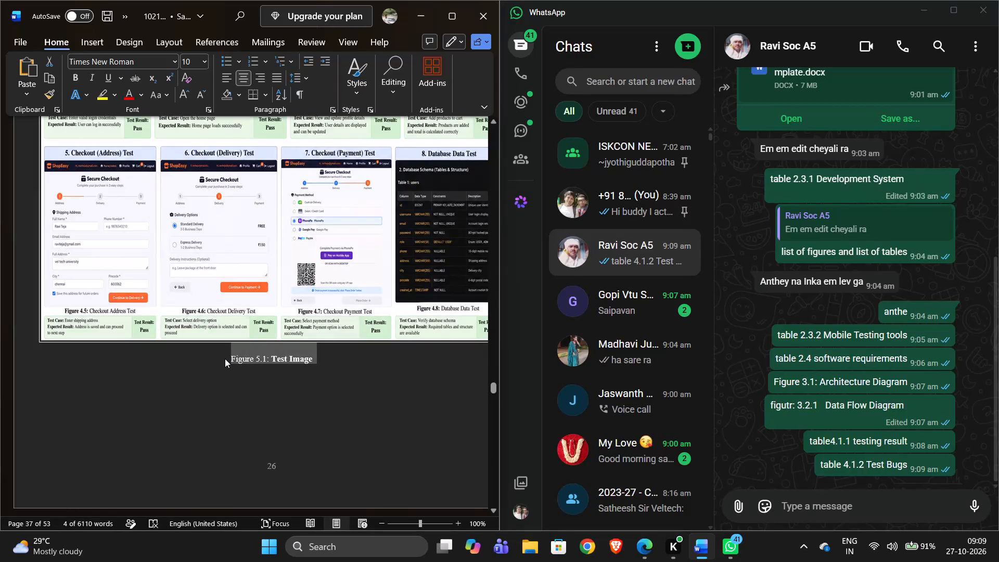
# Copy the caption "Figure 5.1: Test Image" beneath the checkout and database test screenshots in the project report.
pyautogui.hotkey('ctrl', 'c')
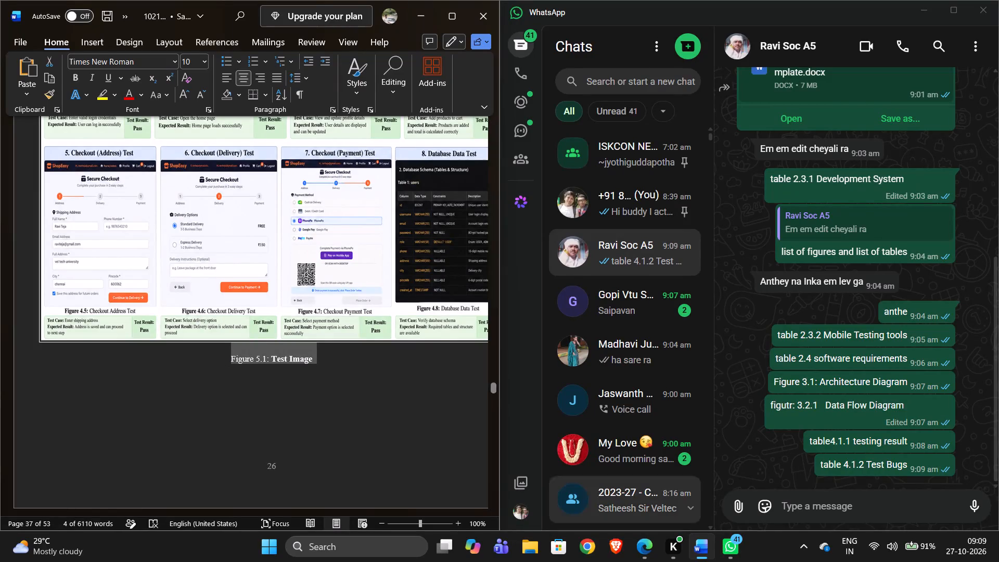
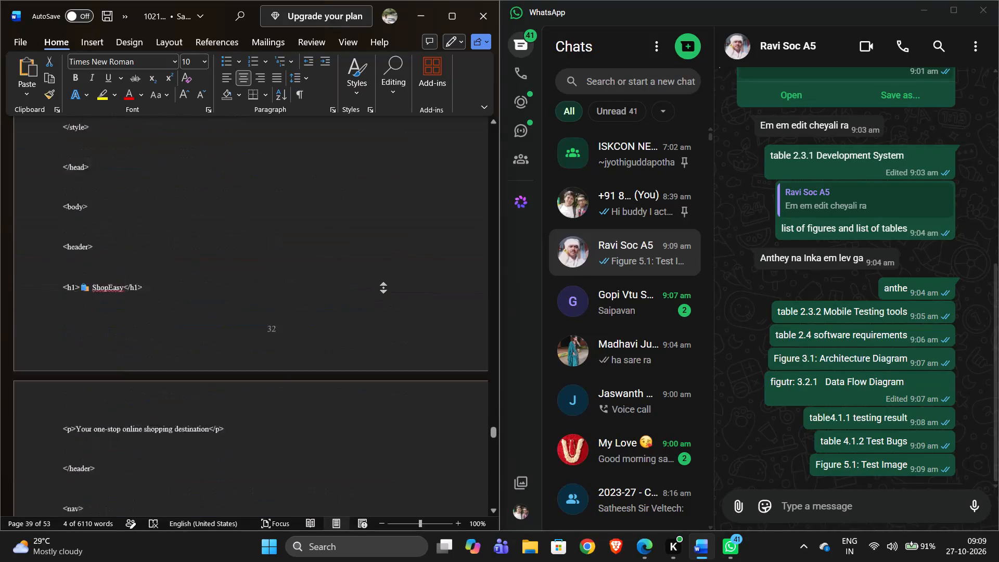
# Skim the report's source code to the end, and check the ShopEasy screenshots back up to the Chapter 9 SCREENSHOTS heading.
pyautogui.click(376, 365)
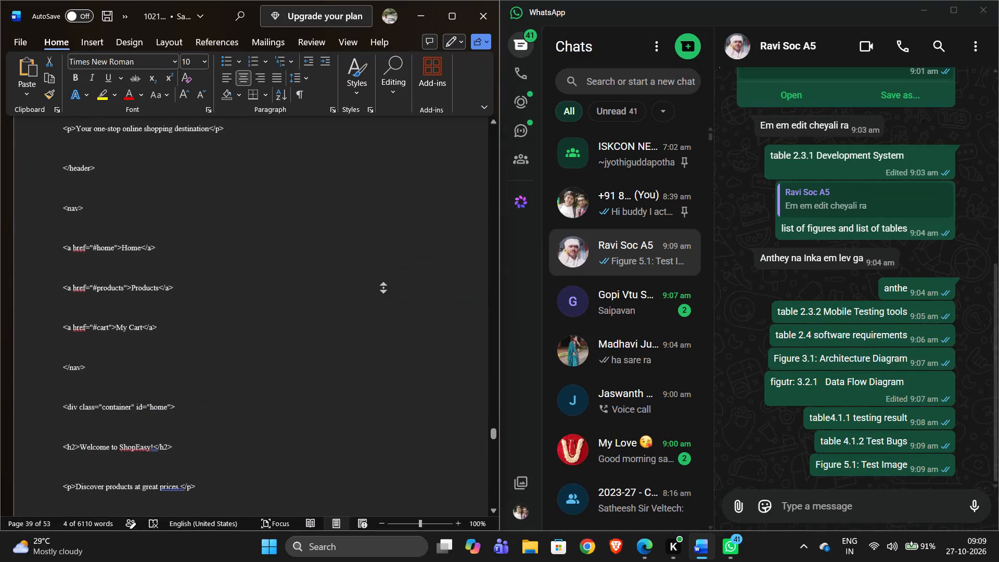
pyautogui.middleClick(376, 365)
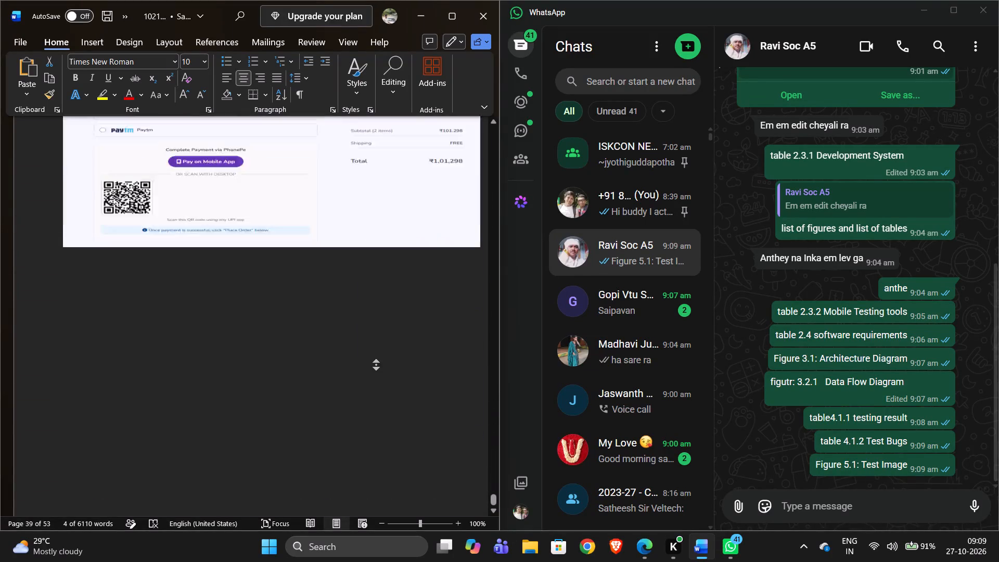
pyautogui.click(378, 365)
pyautogui.scroll(5, 387, 370)
pyautogui.scroll(-1, 387, 370)
pyautogui.scroll(1, 387, 370)
pyautogui.scroll(-1, 387, 370)
pyautogui.scroll(1, 387, 370)
pyautogui.scroll(-1, 387, 370)
pyautogui.scroll(20, 387, 370)
pyautogui.scroll(1, 387, 370)
pyautogui.scroll(-1, 387, 370)
pyautogui.scroll(4, 387, 370)
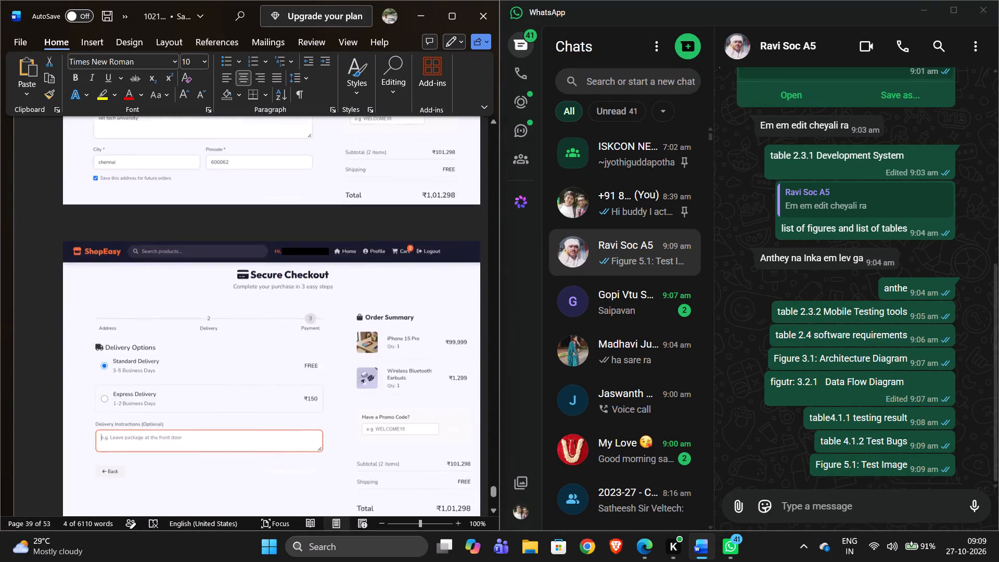
pyautogui.scroll(16, 387, 370)
pyautogui.scroll(-1, 387, 370)
pyautogui.scroll(1, 387, 370)
pyautogui.scroll(-1, 387, 370)
pyautogui.scroll(18, 387, 370)
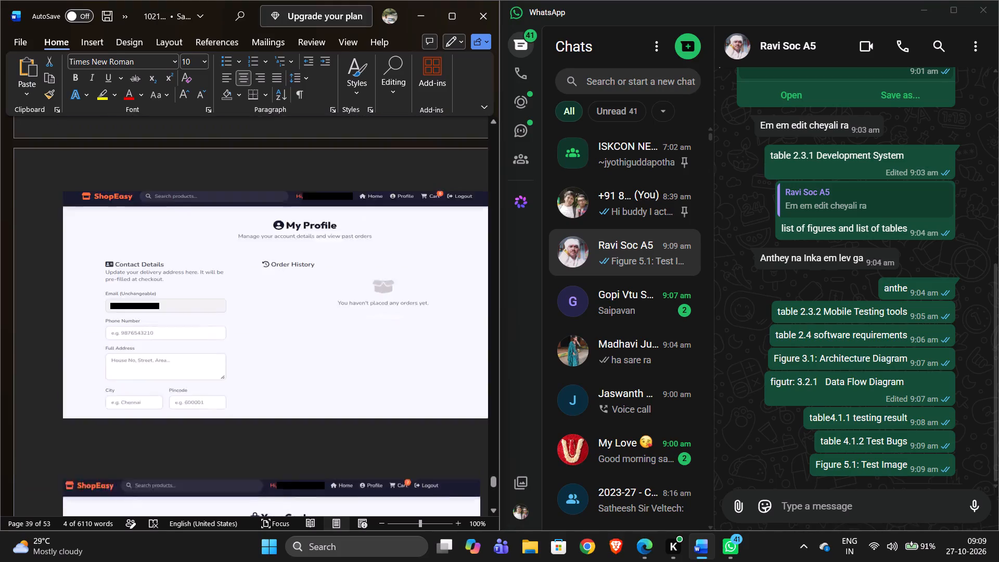